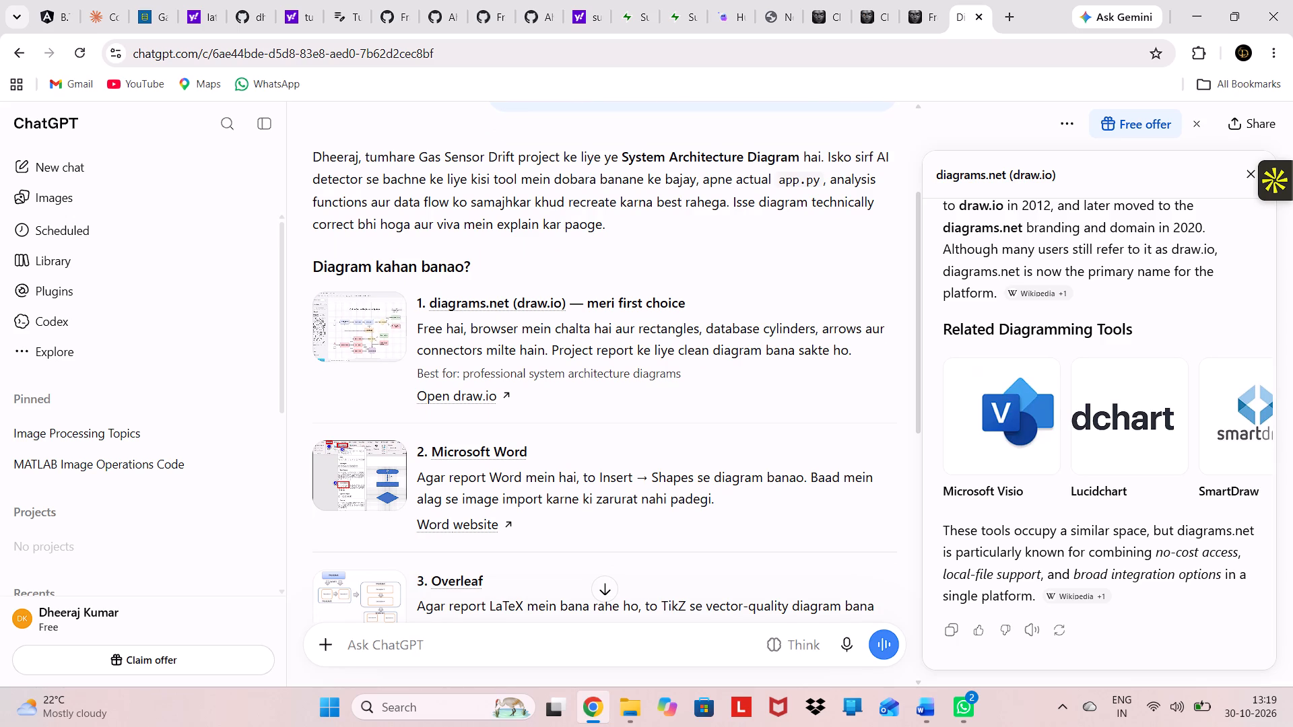
# Open draw.io from the first recommendation in the chat reply to get a blank diagram page.
pyautogui.click(515, 392)
pyautogui.click(484, 397)
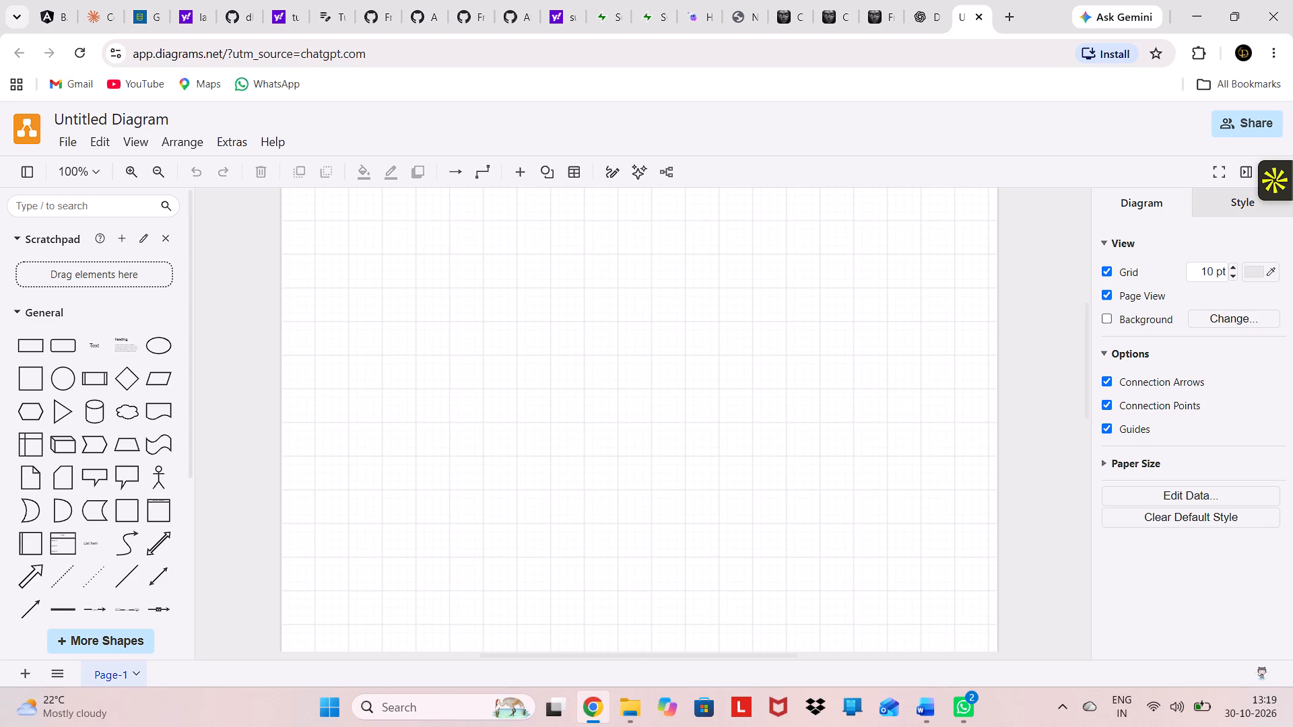
pyautogui.scroll(1, 709, 276)
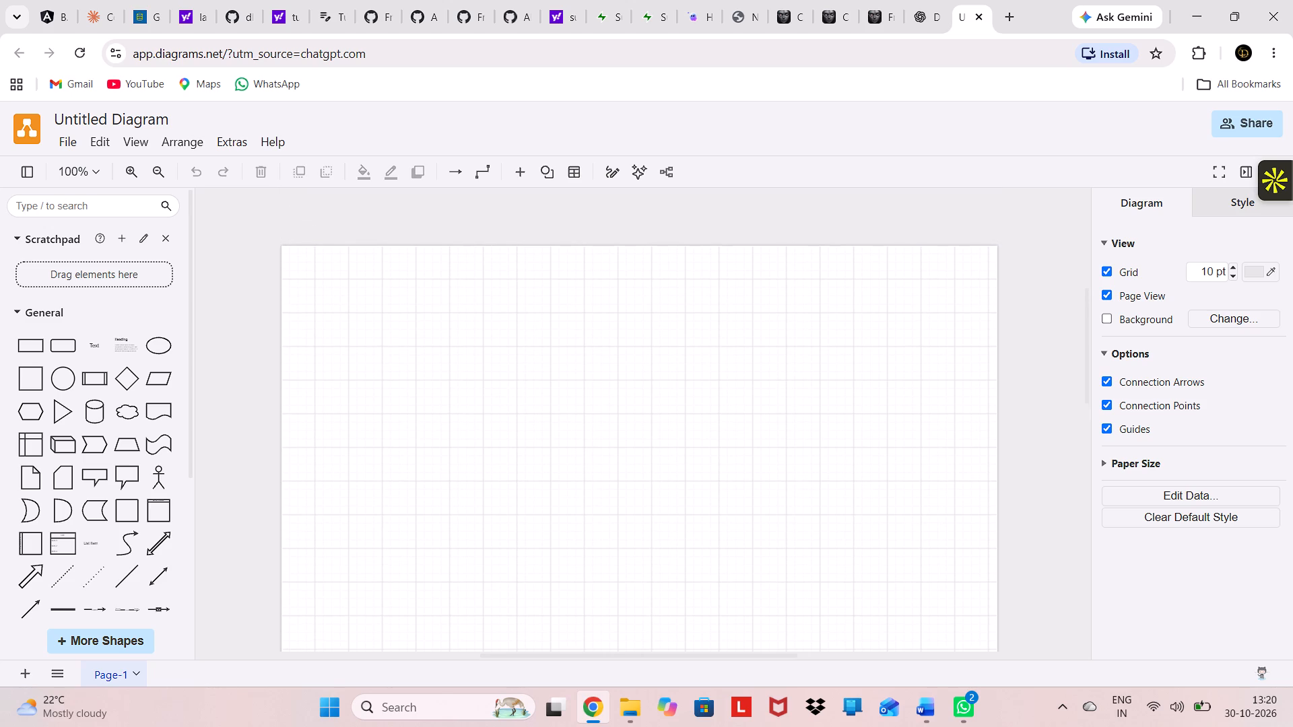
pyautogui.scroll(-1, 418, 395)
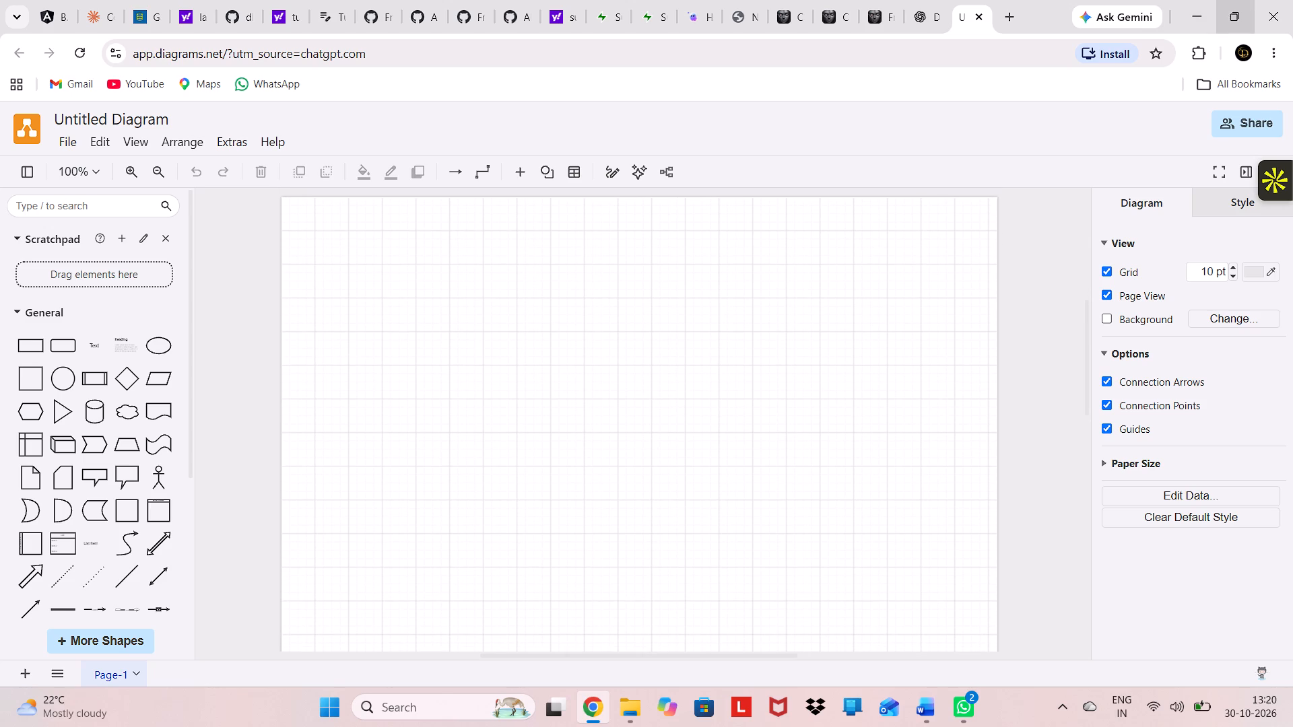
# Check the architecture figure in the Word report and place a rounded rectangle in the upper-left area of the diagram page.
pyautogui.click(1137, 64)
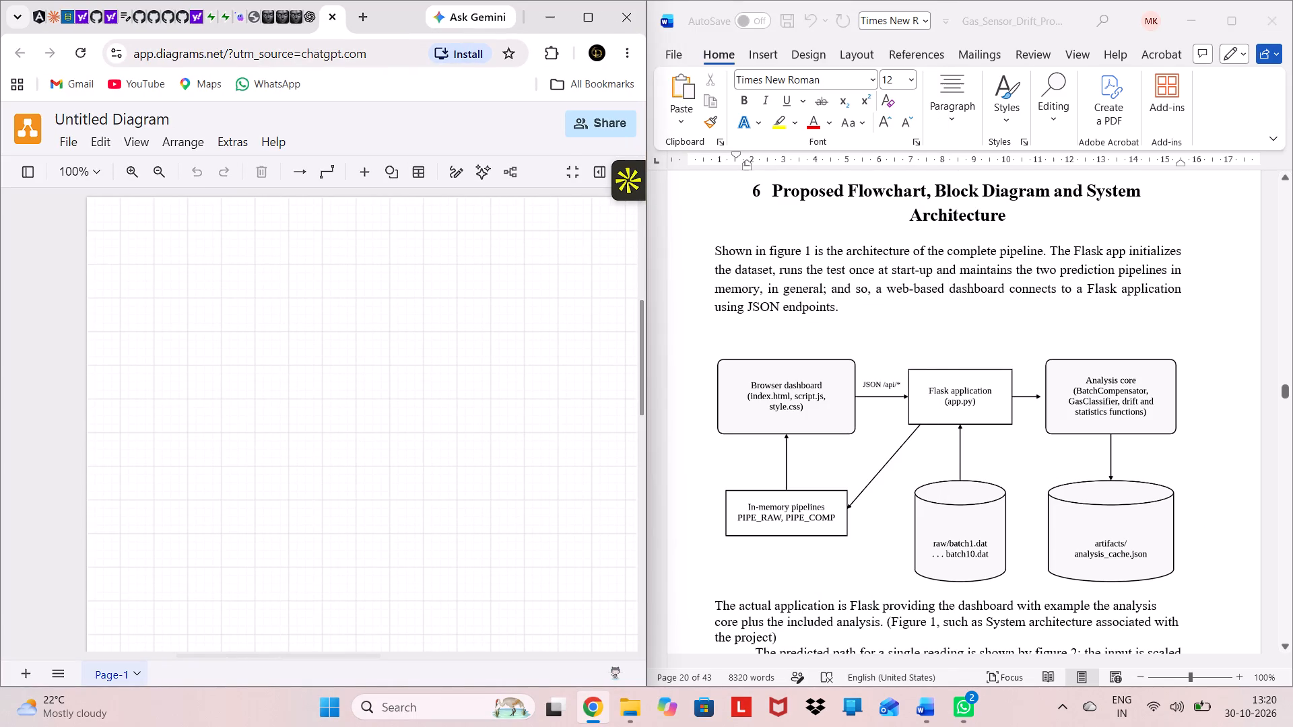
pyautogui.click(585, 20)
pyautogui.click(61, 350)
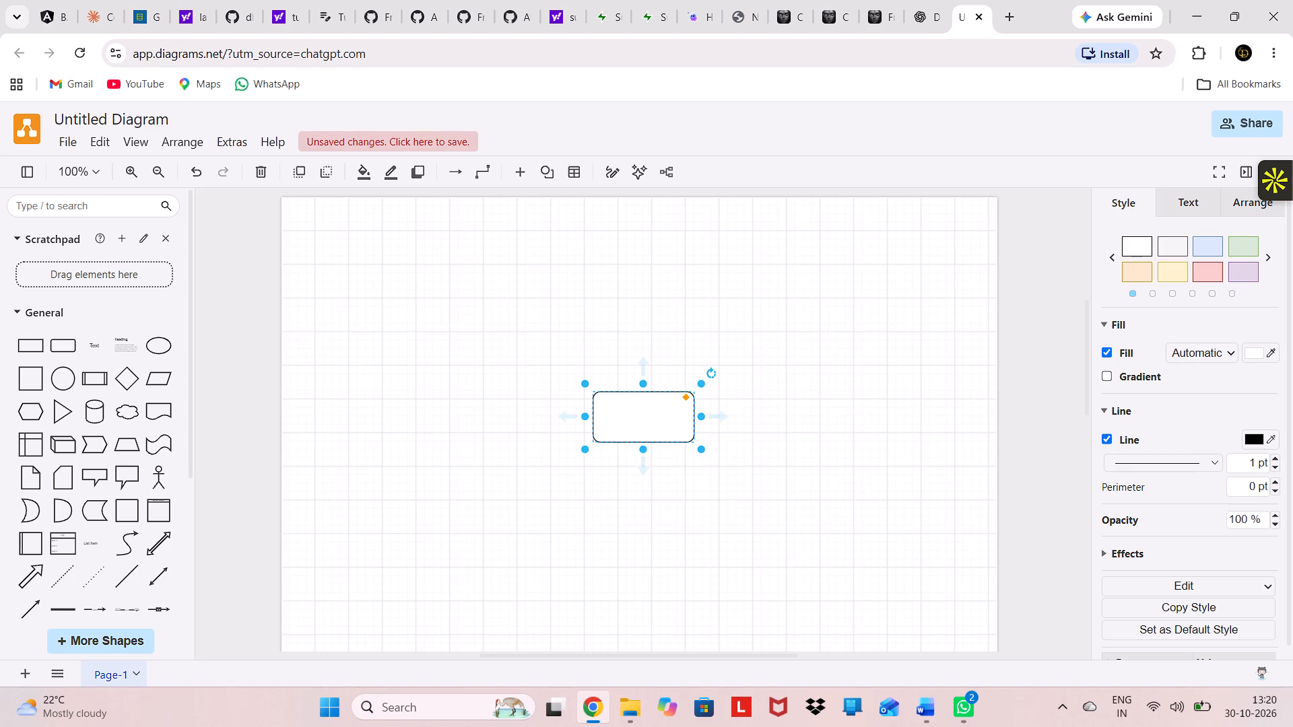
pyautogui.moveTo(611, 392); pyautogui.dragTo(434, 310)
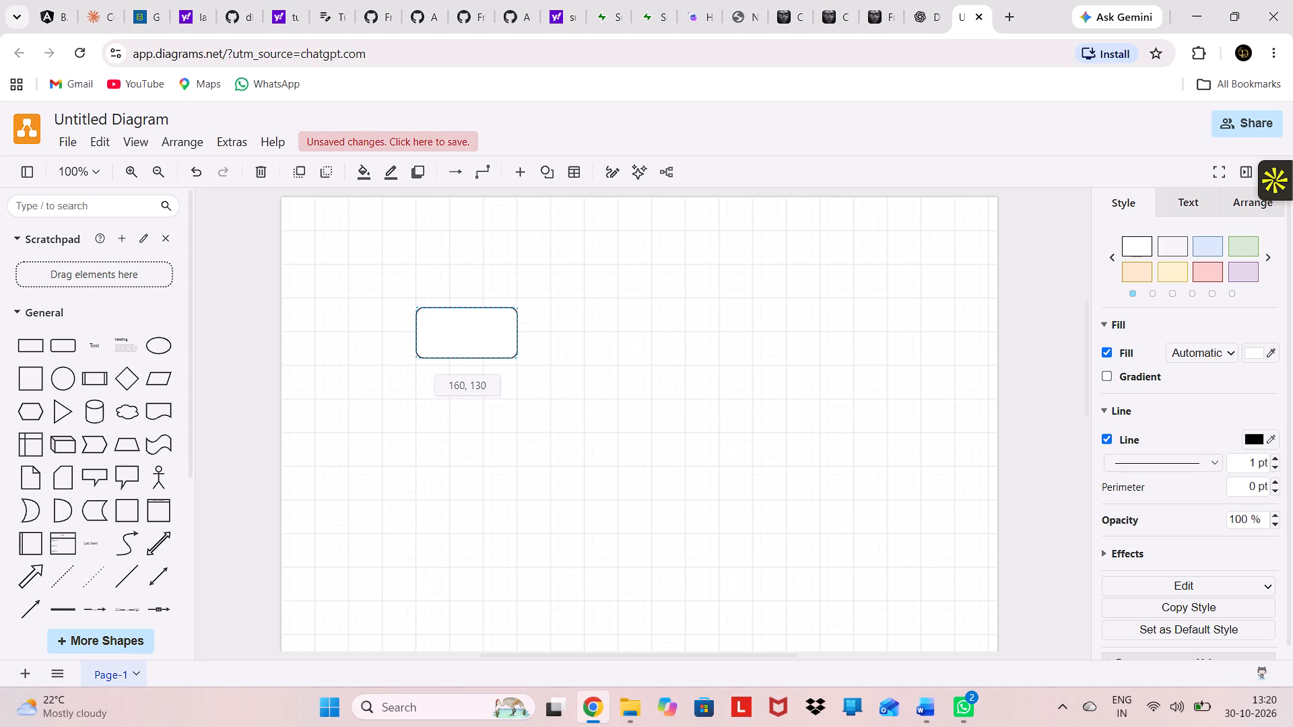
pyautogui.moveTo(434, 310); pyautogui.dragTo(401, 298)
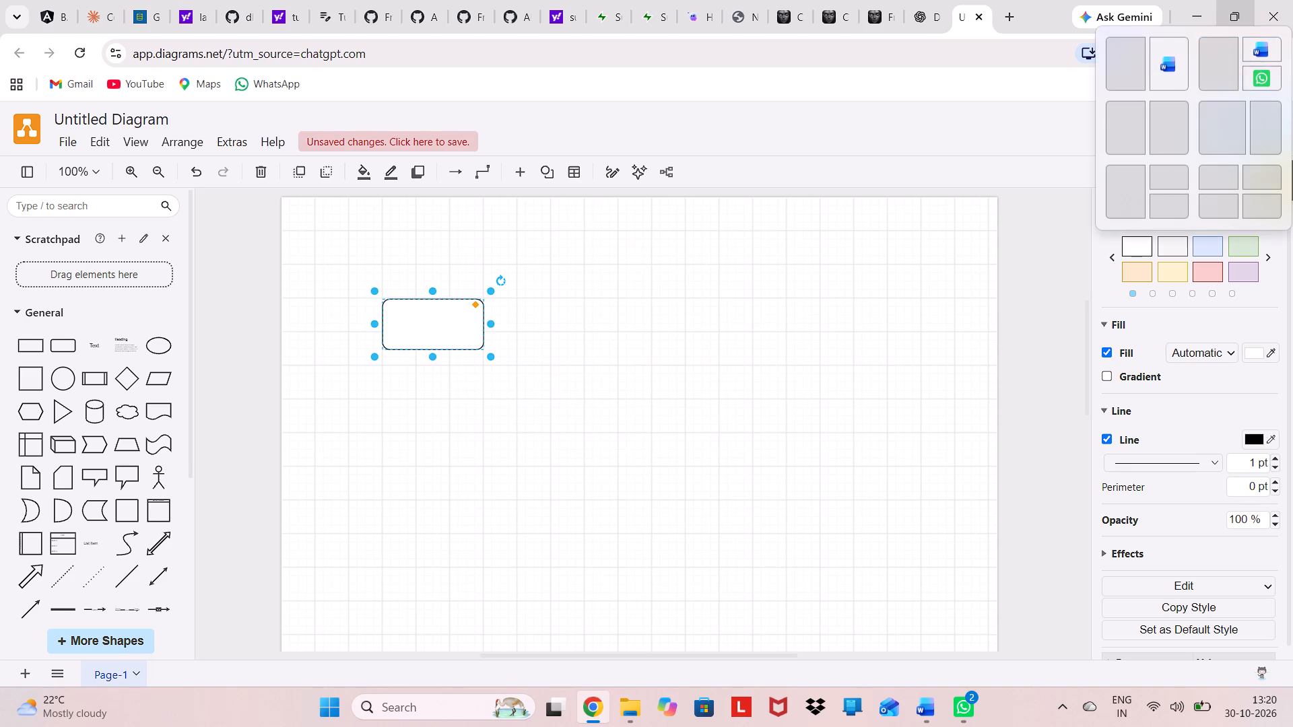
# Compare the canvas side by side with the system architecture figure in the Word report to see which shapes it needs.
pyautogui.click(1149, 65)
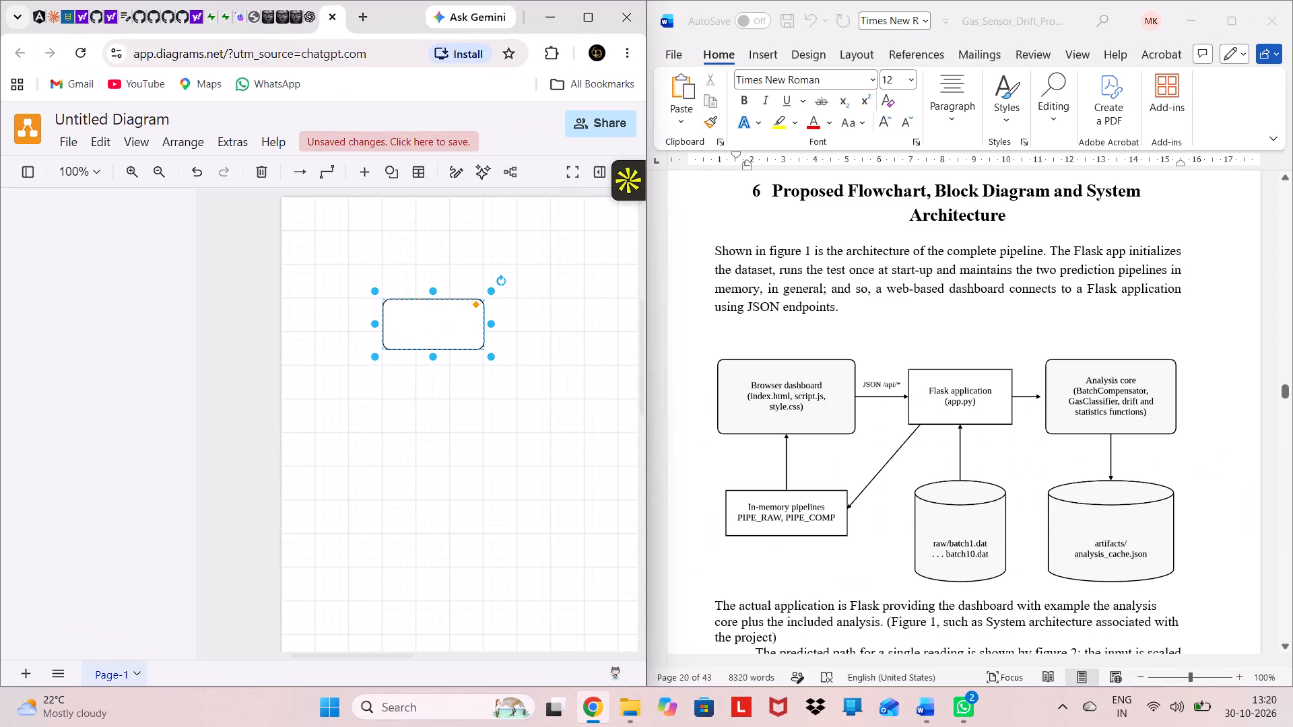
pyautogui.click(222, 330)
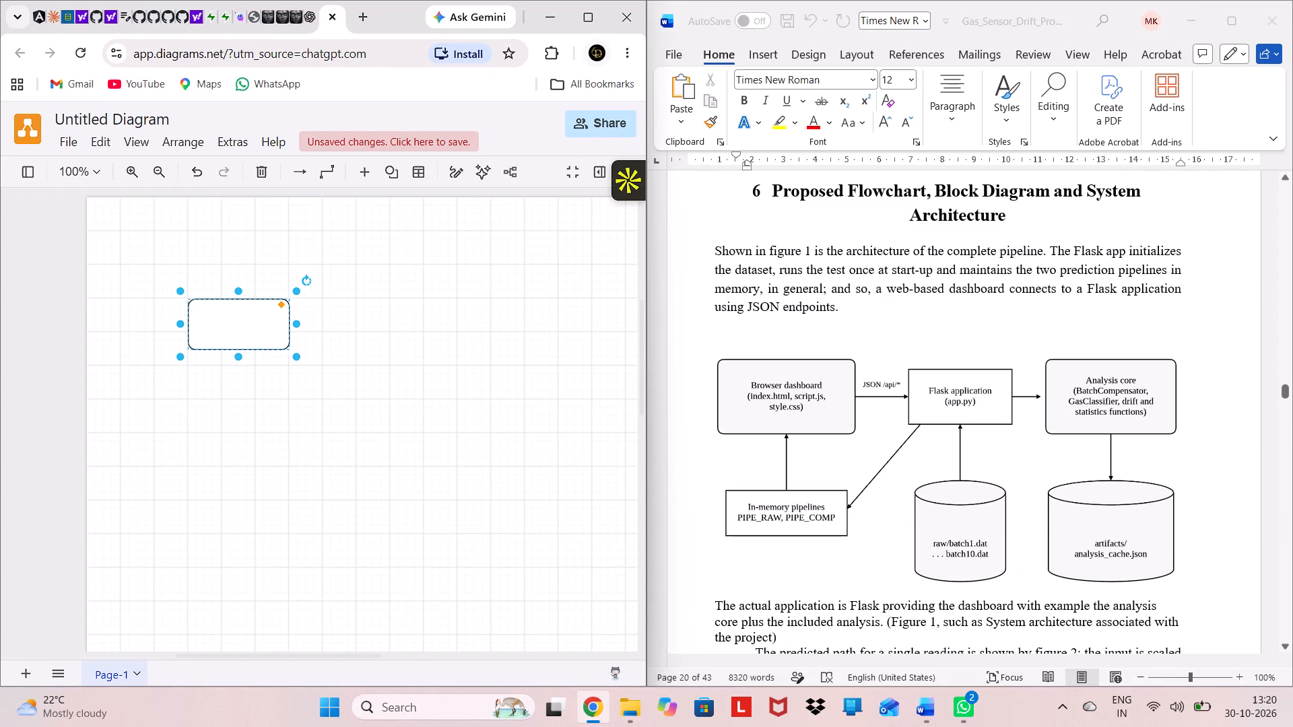
pyautogui.click(587, 17)
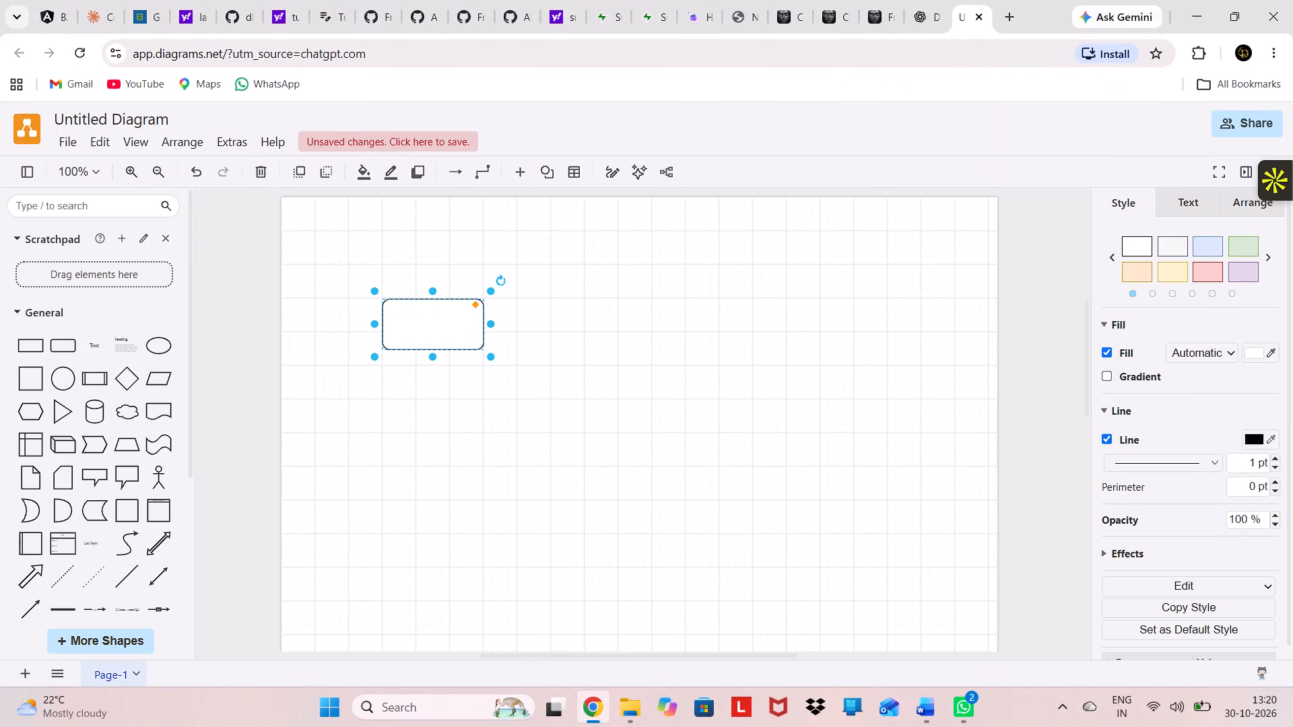
pyautogui.click(1114, 51)
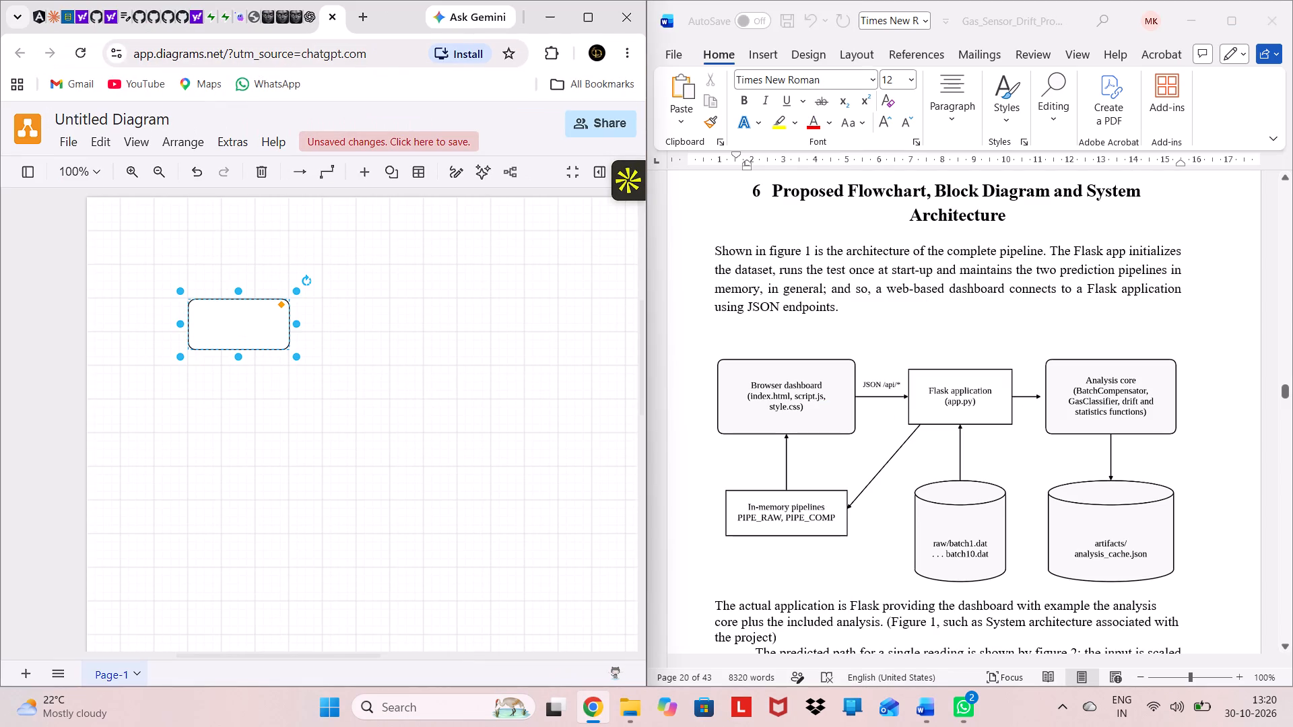
pyautogui.click(582, 28)
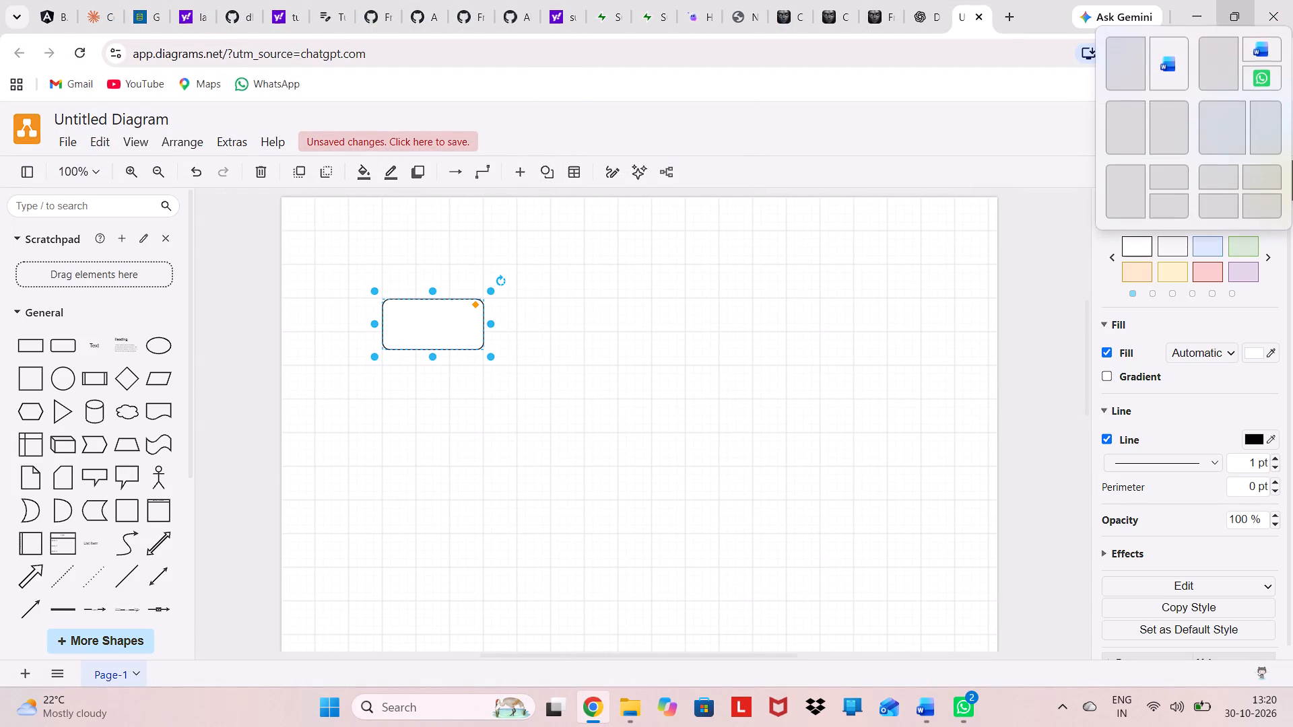
pyautogui.click(1122, 58)
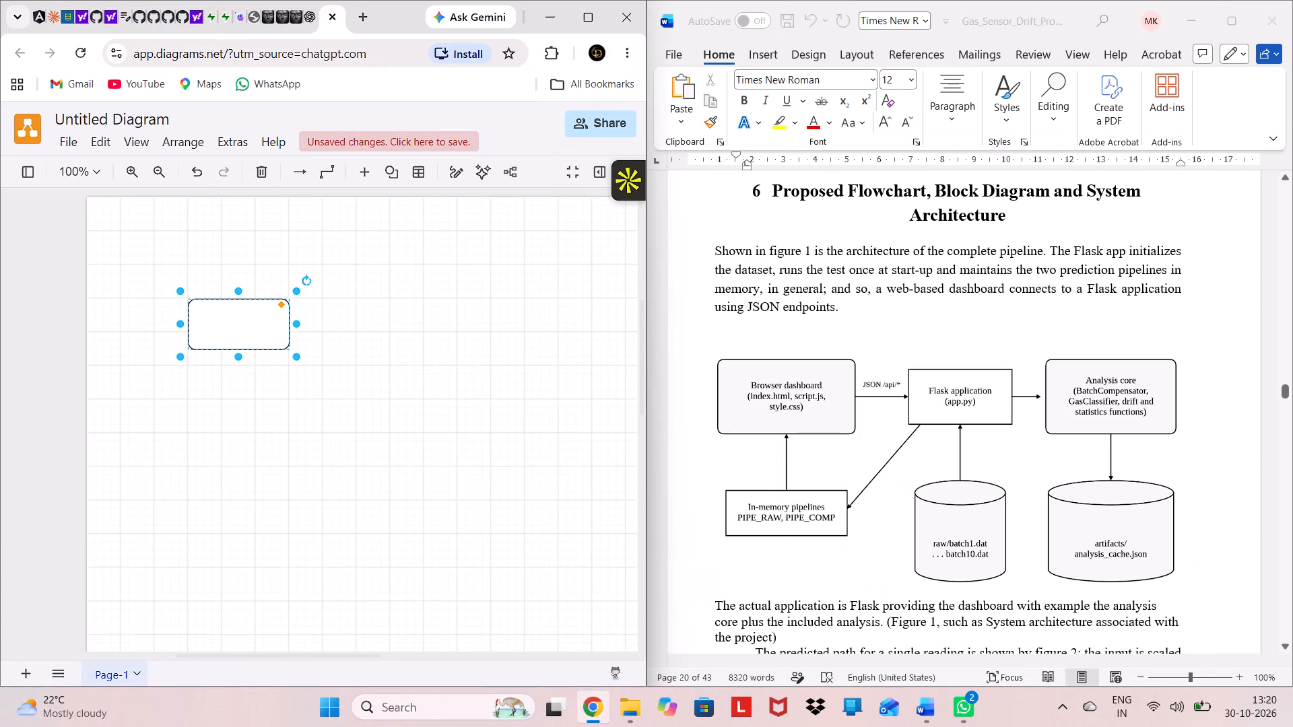
pyautogui.click(578, 23)
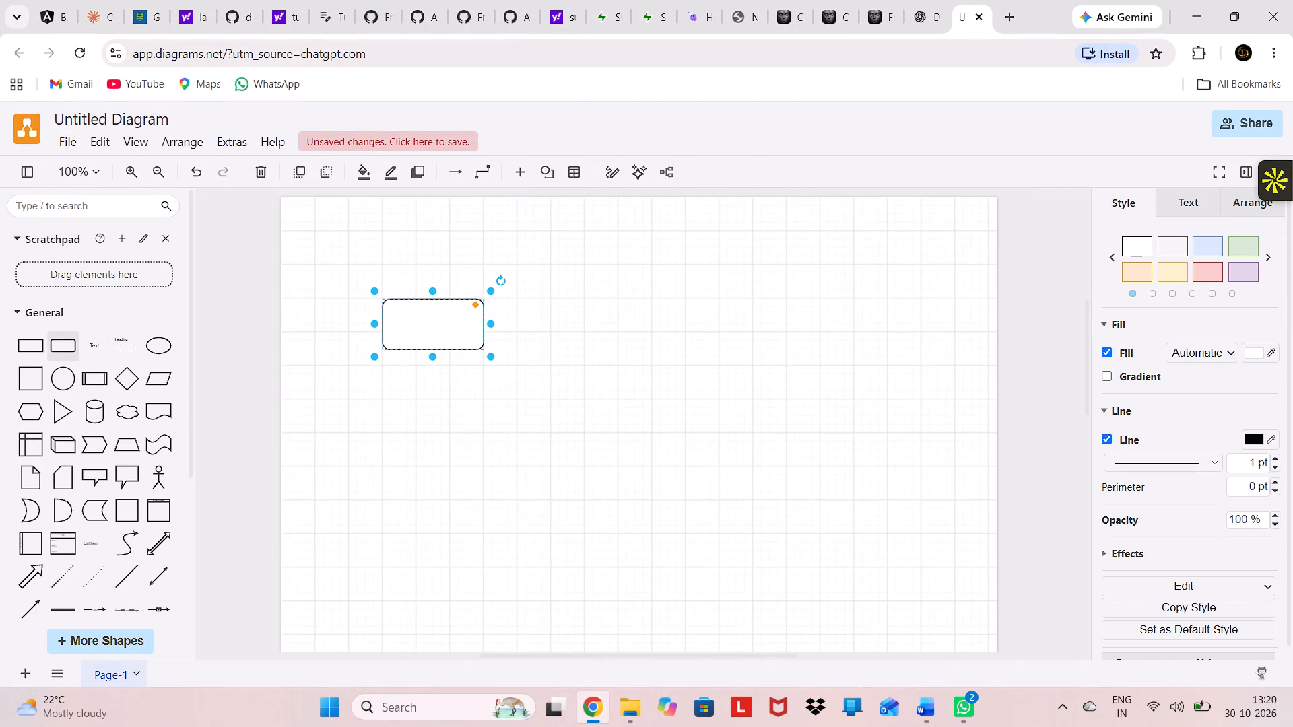
# Complete the top row with a plain rectangle in the middle and a second rounded rectangle at 570, 120.
pyautogui.click(44, 354)
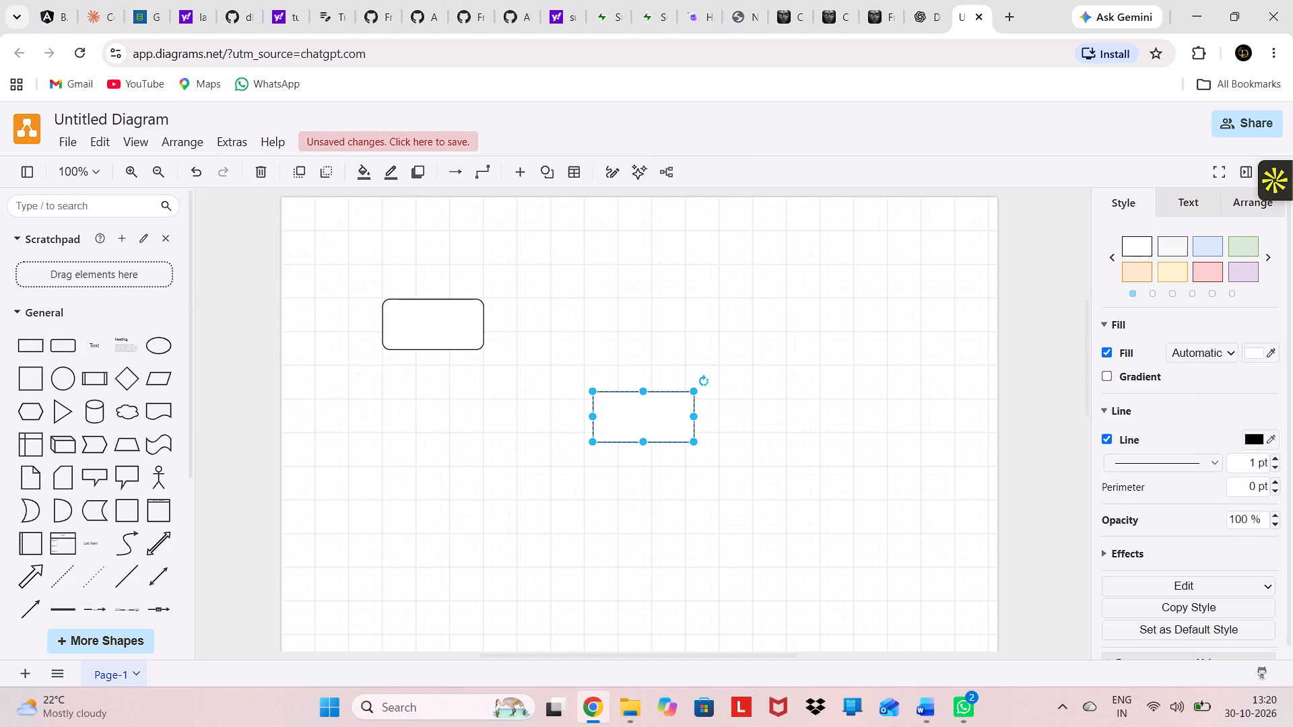
pyautogui.moveTo(634, 404); pyautogui.dragTo(616, 322)
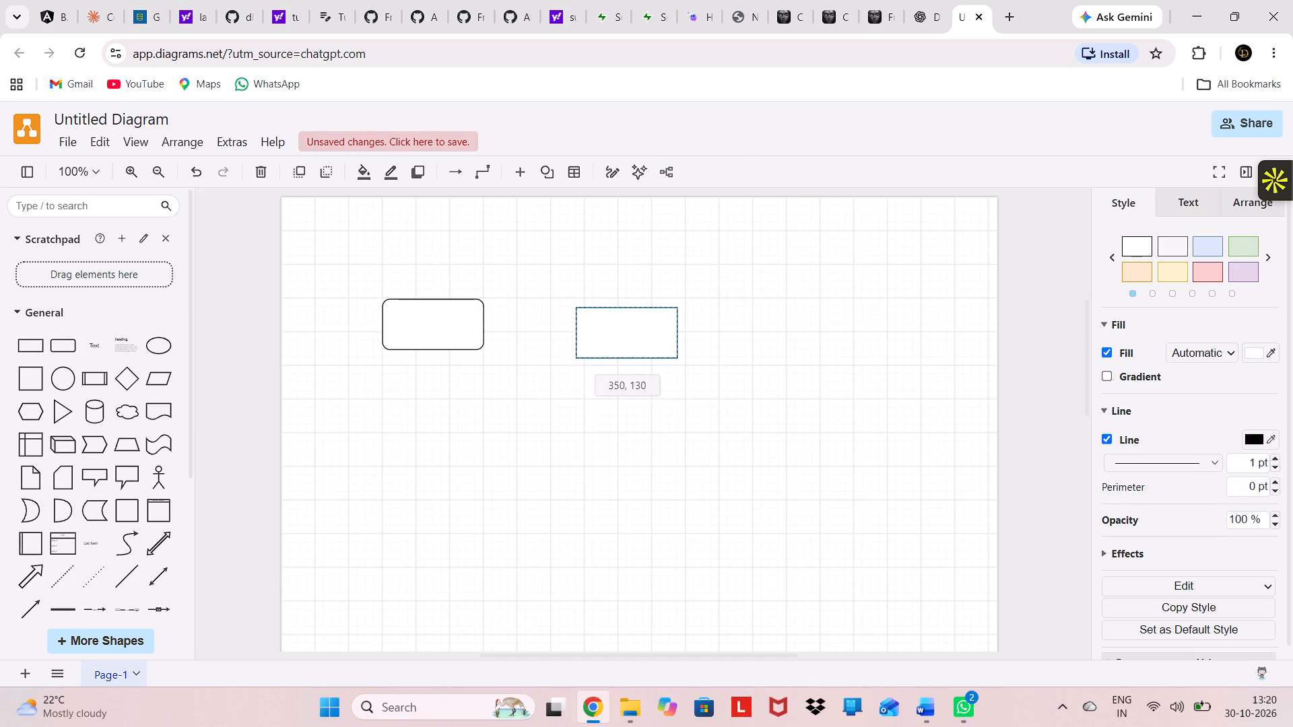
pyautogui.moveTo(616, 322); pyautogui.dragTo(605, 314)
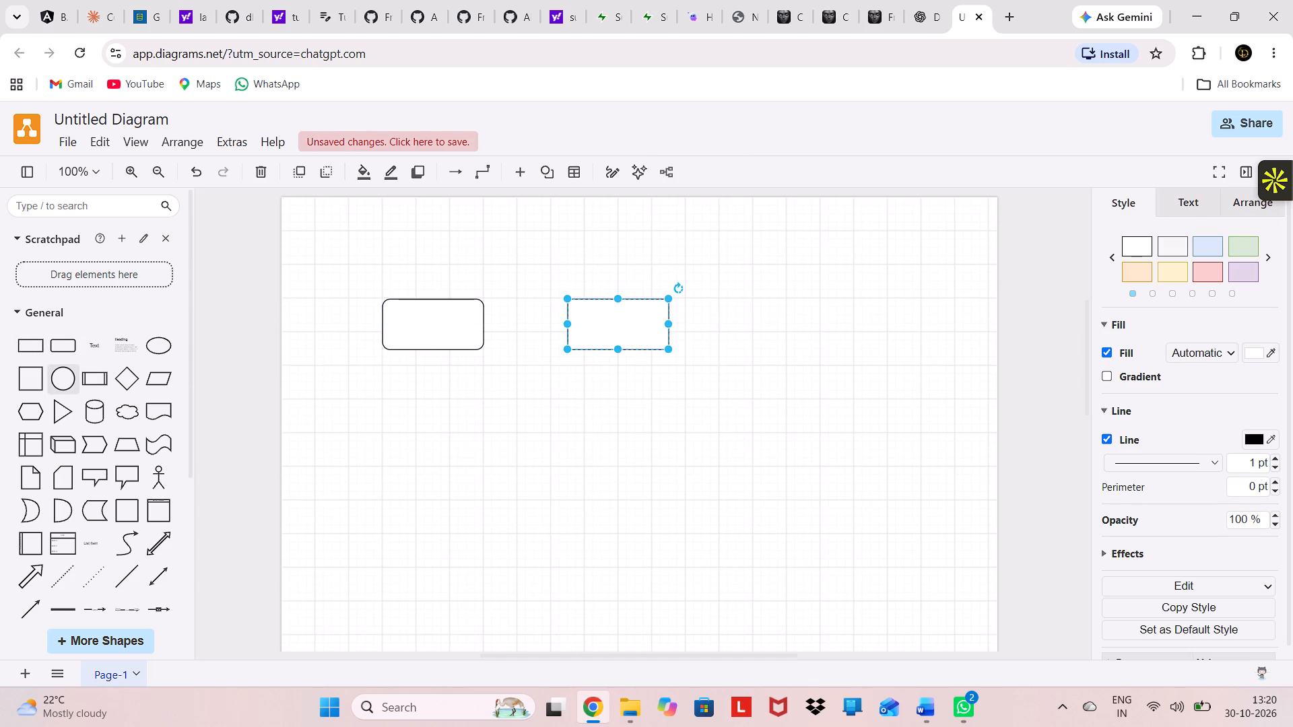
pyautogui.click(59, 348)
pyautogui.moveTo(640, 405); pyautogui.dragTo(806, 314)
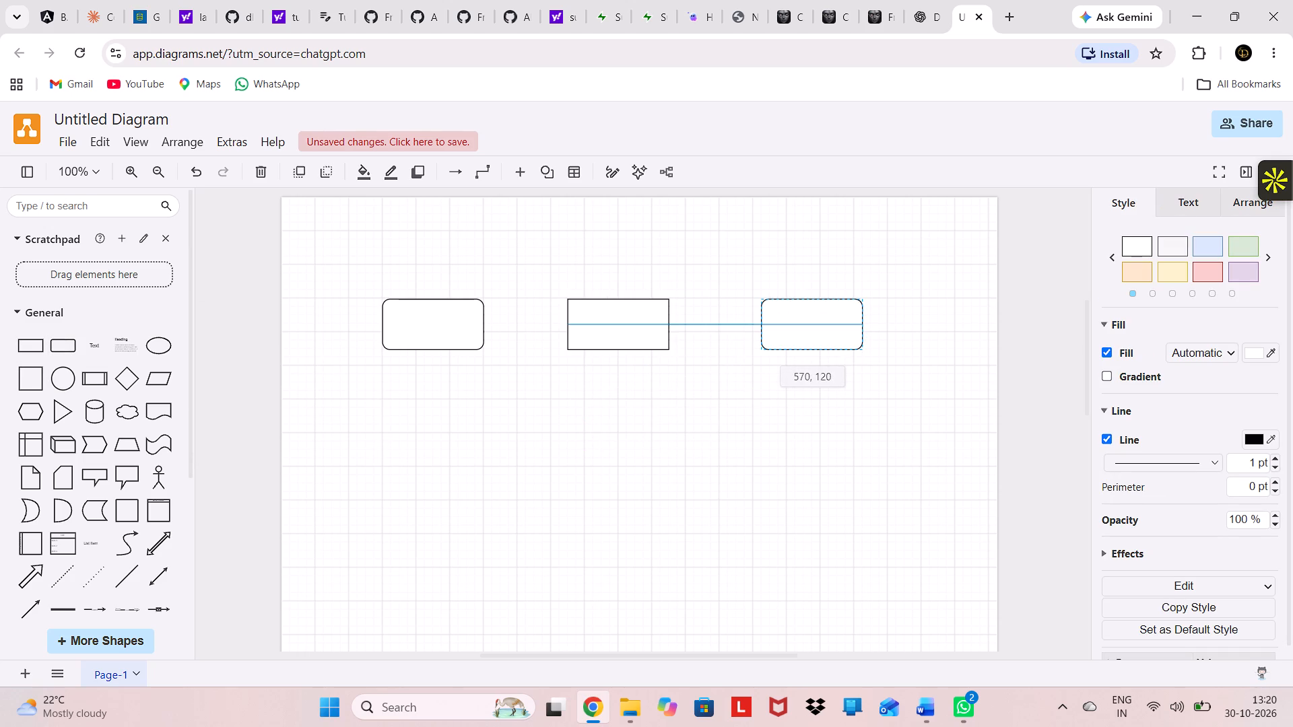
pyautogui.moveTo(806, 314); pyautogui.dragTo(805, 314)
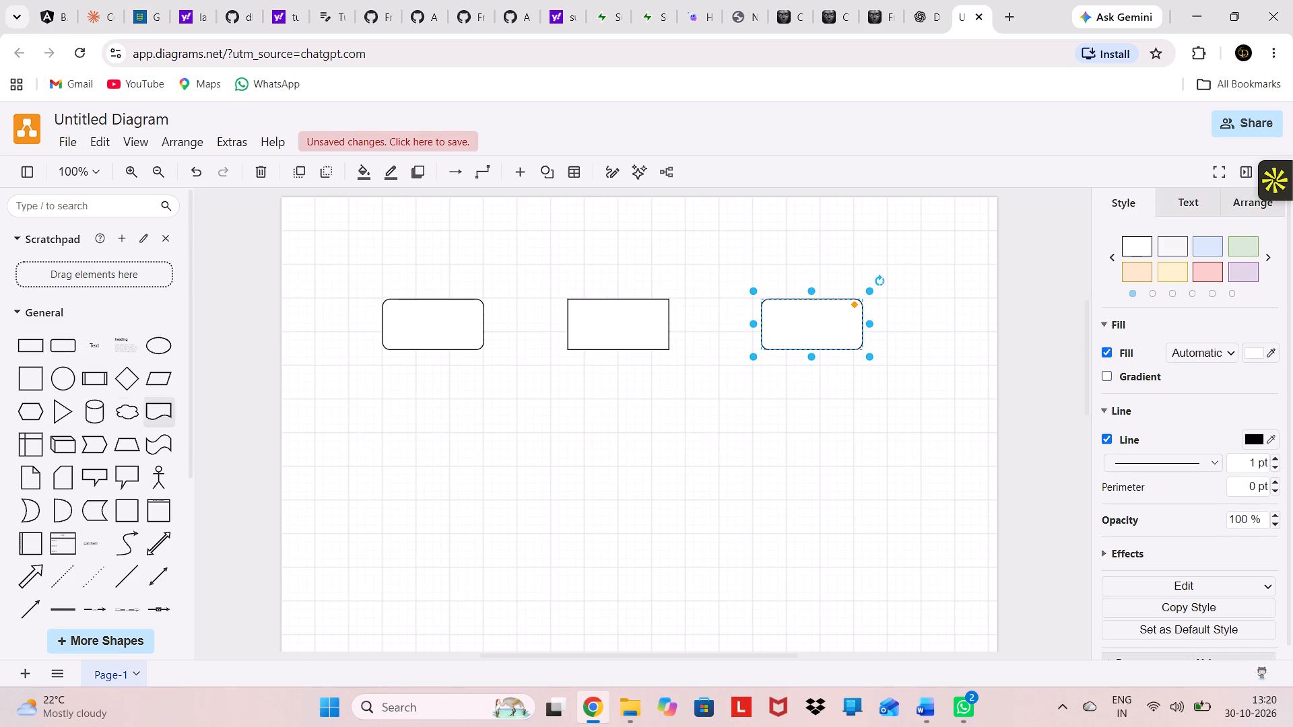
# Add two cylinders in a lower row, one below the right rounded rectangle and one centred below the plain rectangle.
pyautogui.click(97, 409)
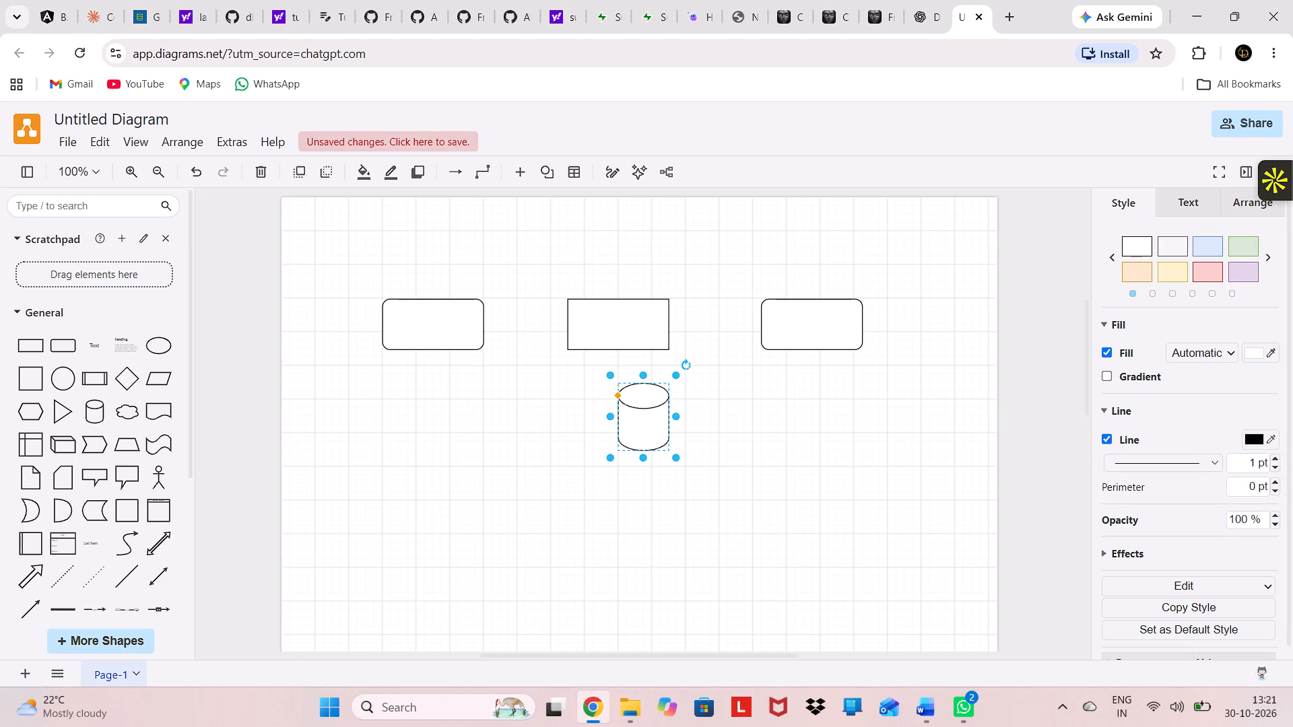
pyautogui.moveTo(653, 427); pyautogui.dragTo(826, 491)
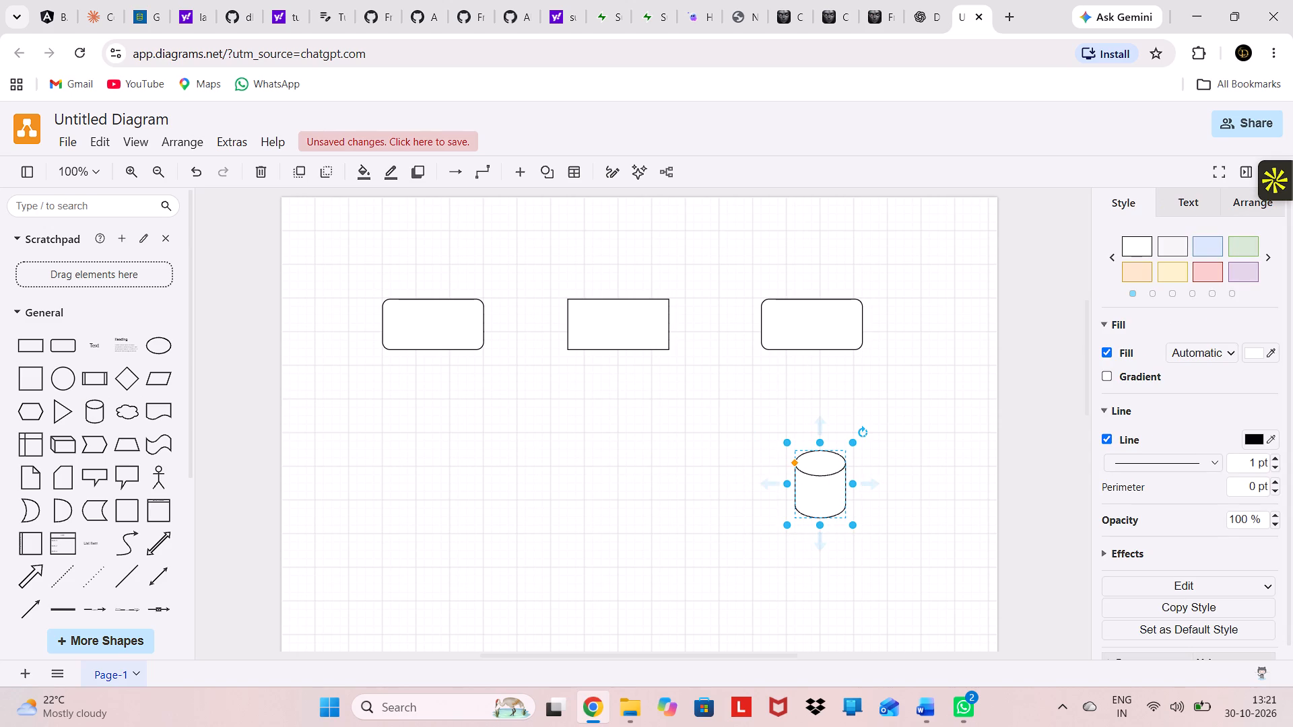
pyautogui.click(100, 405)
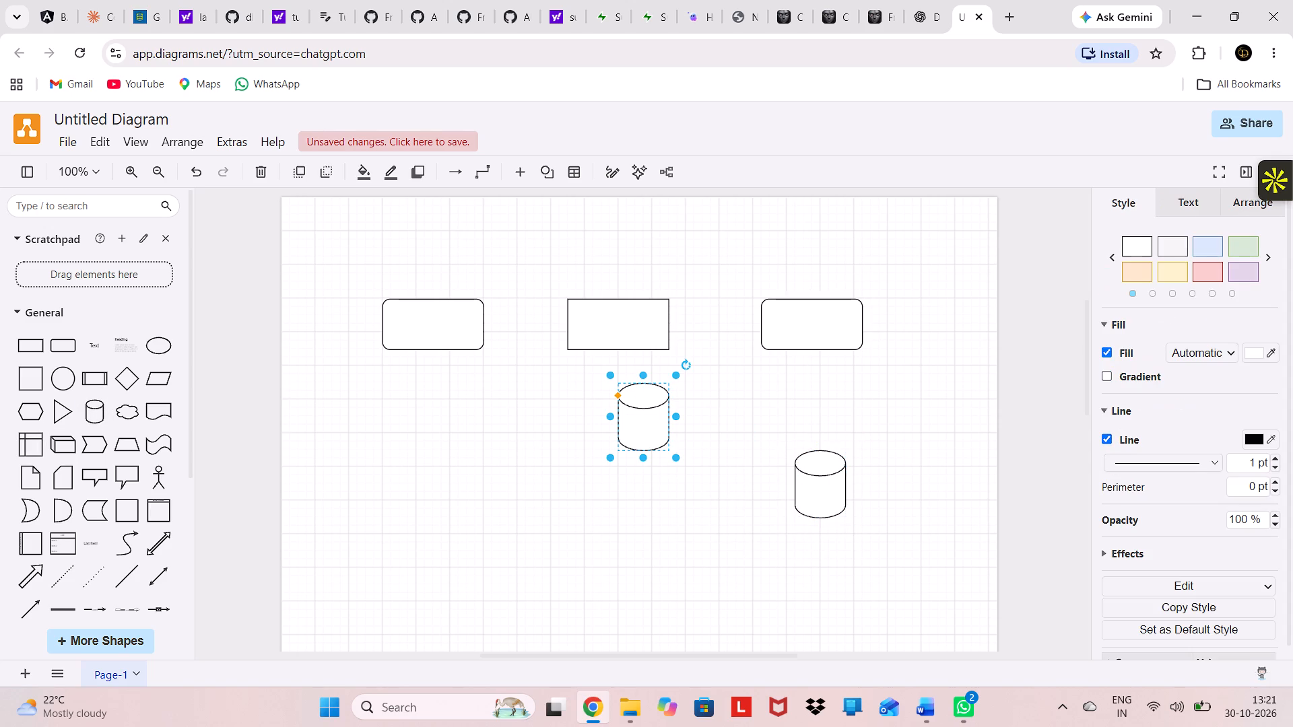
pyautogui.moveTo(643, 416); pyautogui.dragTo(618, 470)
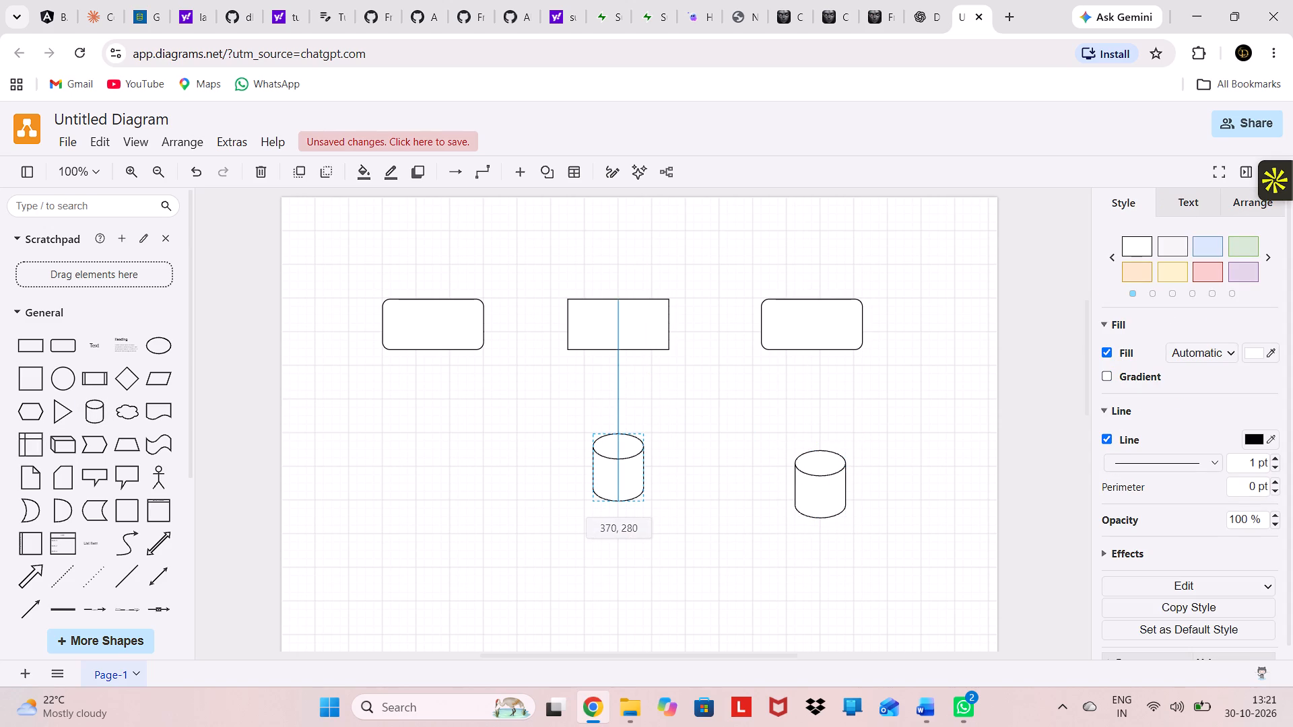
pyautogui.moveTo(618, 470); pyautogui.dragTo(619, 486)
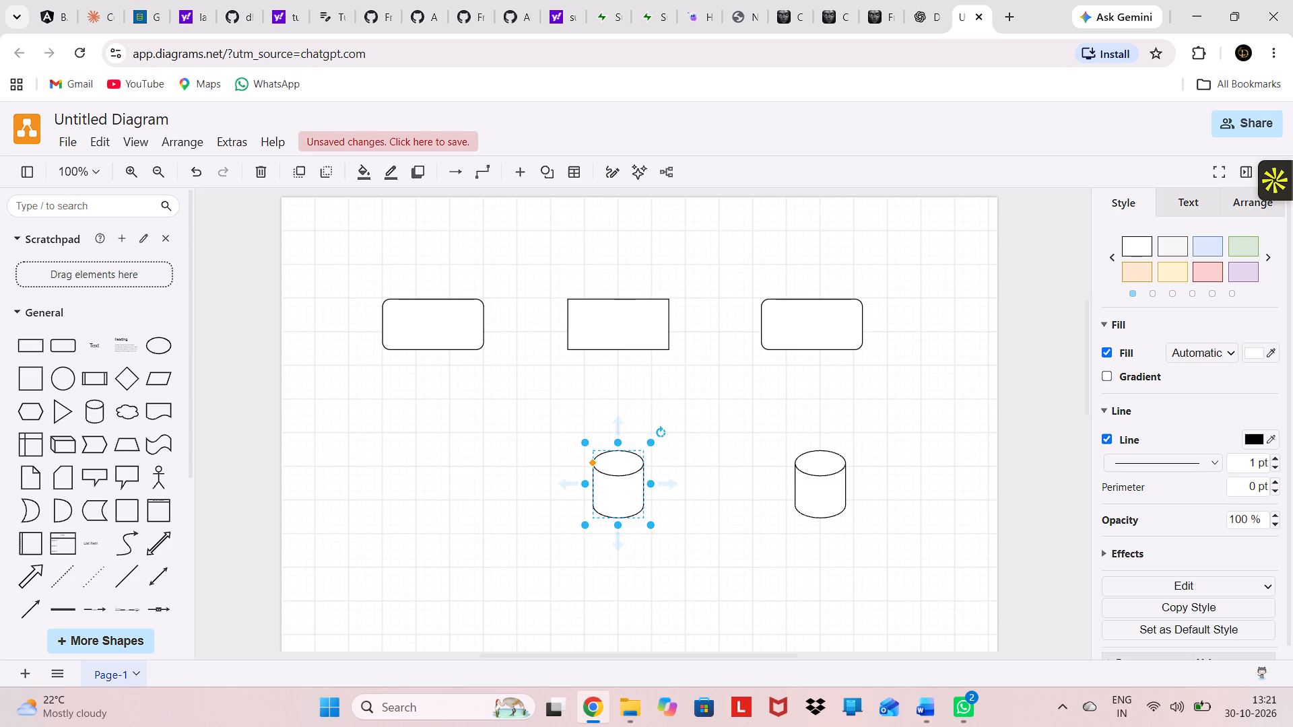
# Add a third rounded rectangle in the lower row, directly below the first rounded rectangle.
pyautogui.click(61, 355)
pyautogui.moveTo(628, 407); pyautogui.dragTo(448, 440)
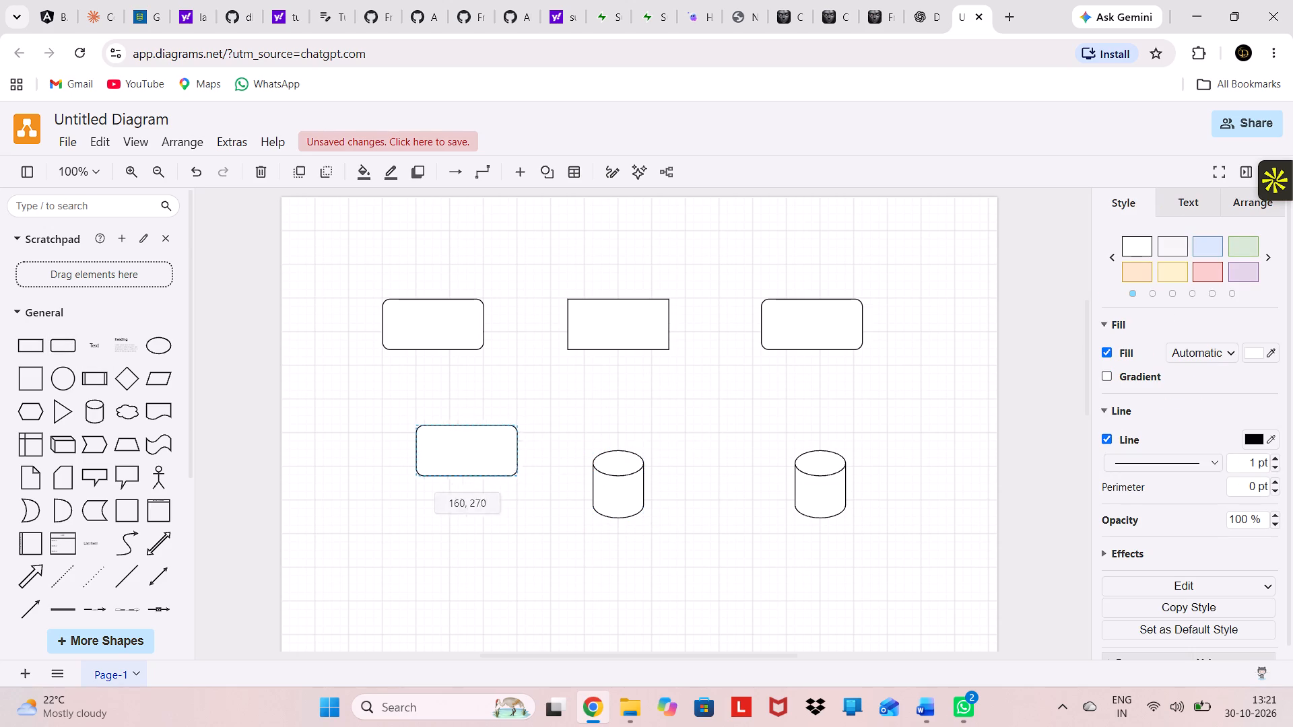
pyautogui.moveTo(448, 440); pyautogui.dragTo(414, 454)
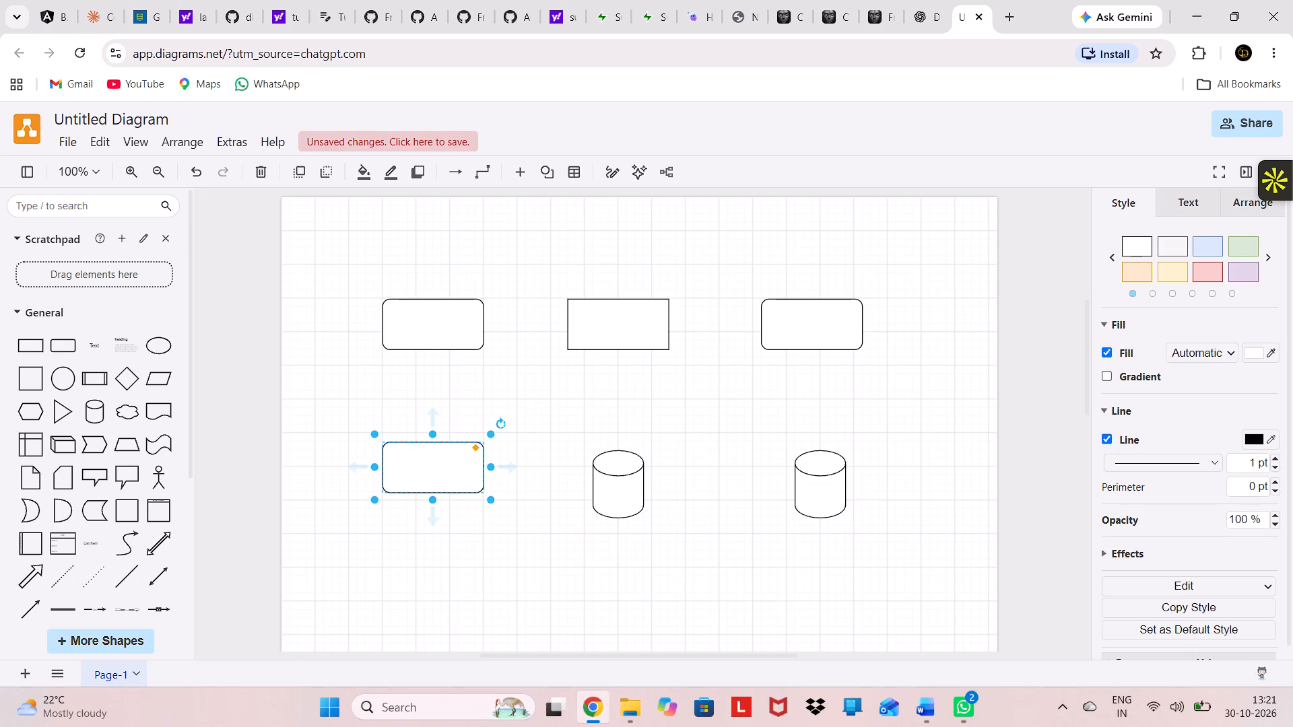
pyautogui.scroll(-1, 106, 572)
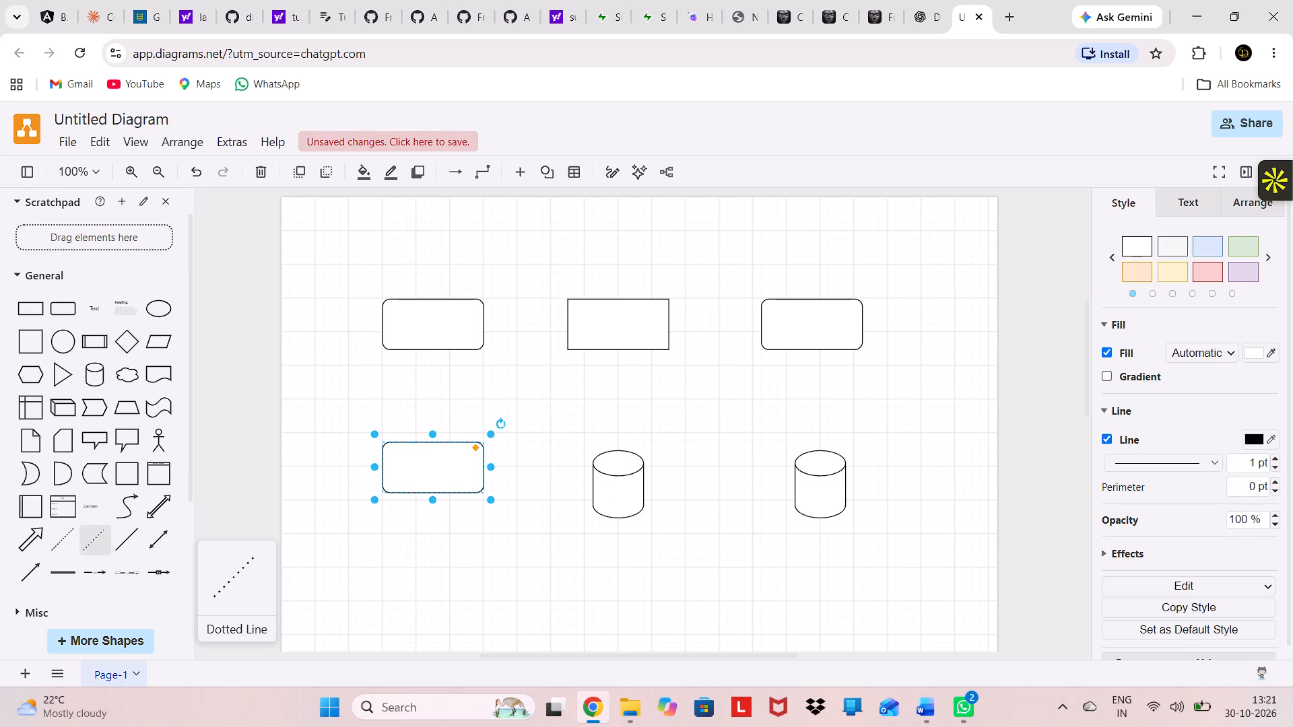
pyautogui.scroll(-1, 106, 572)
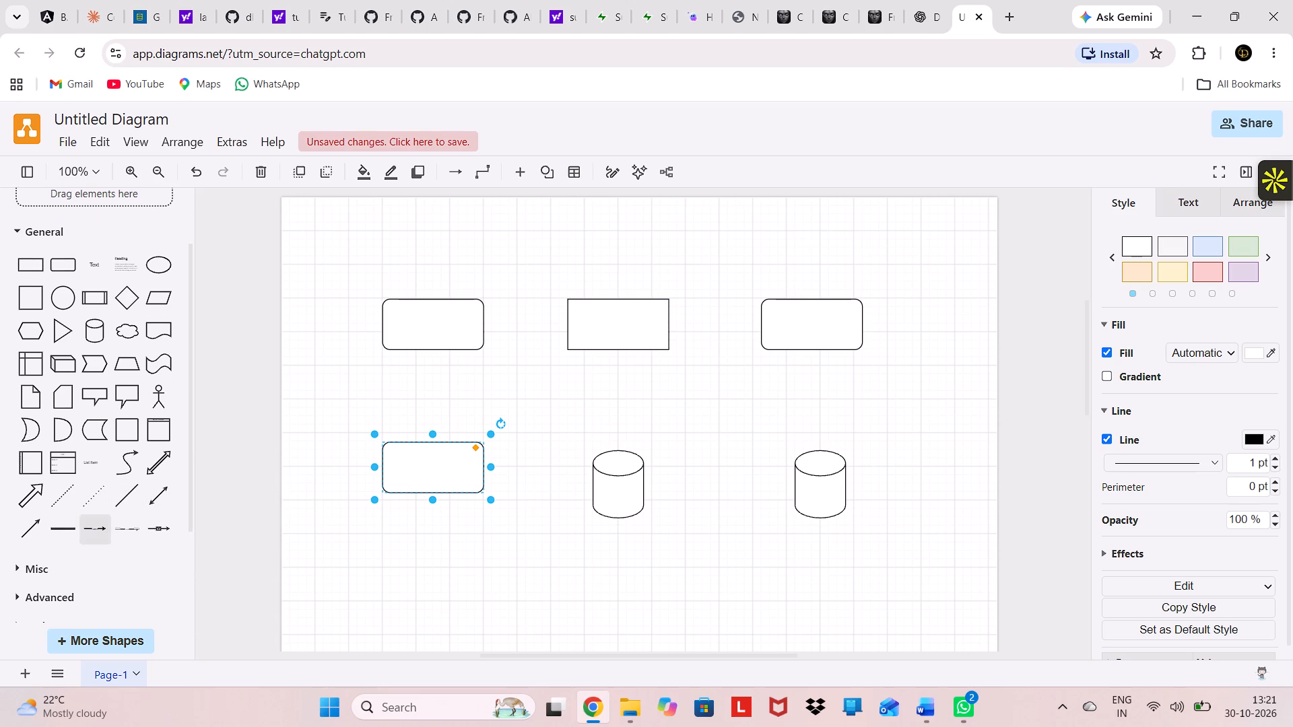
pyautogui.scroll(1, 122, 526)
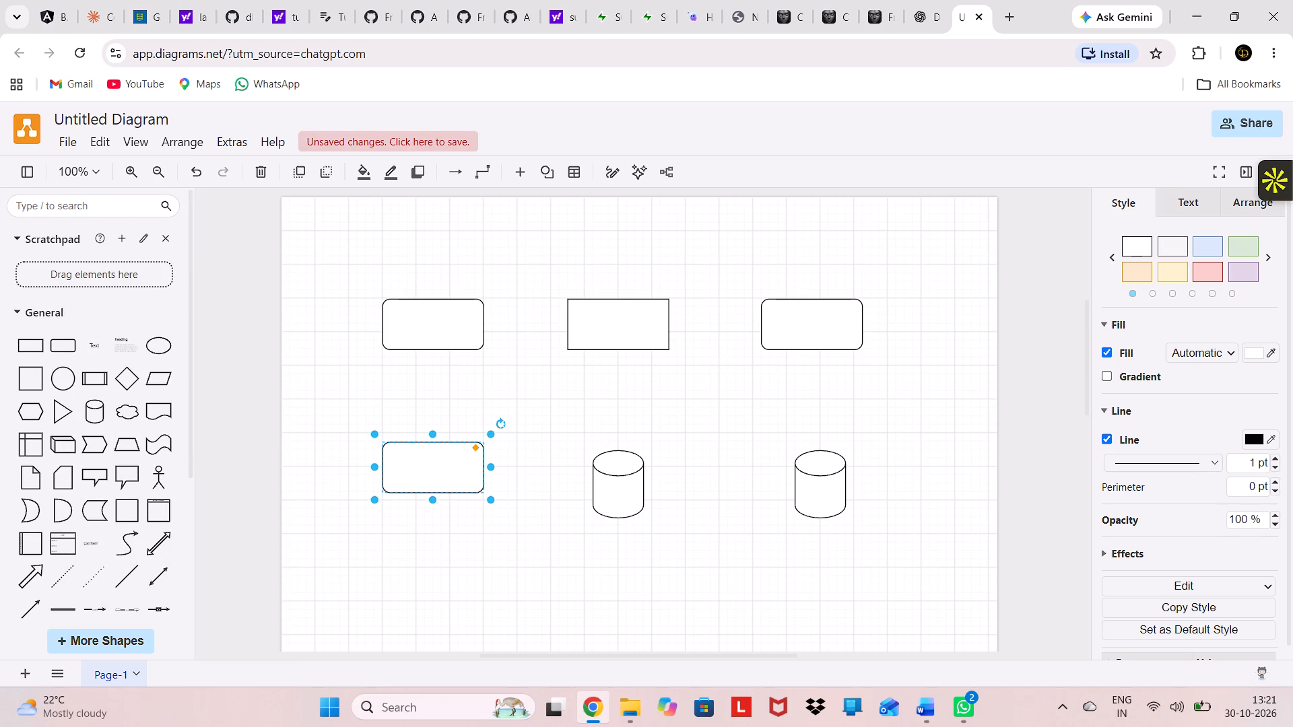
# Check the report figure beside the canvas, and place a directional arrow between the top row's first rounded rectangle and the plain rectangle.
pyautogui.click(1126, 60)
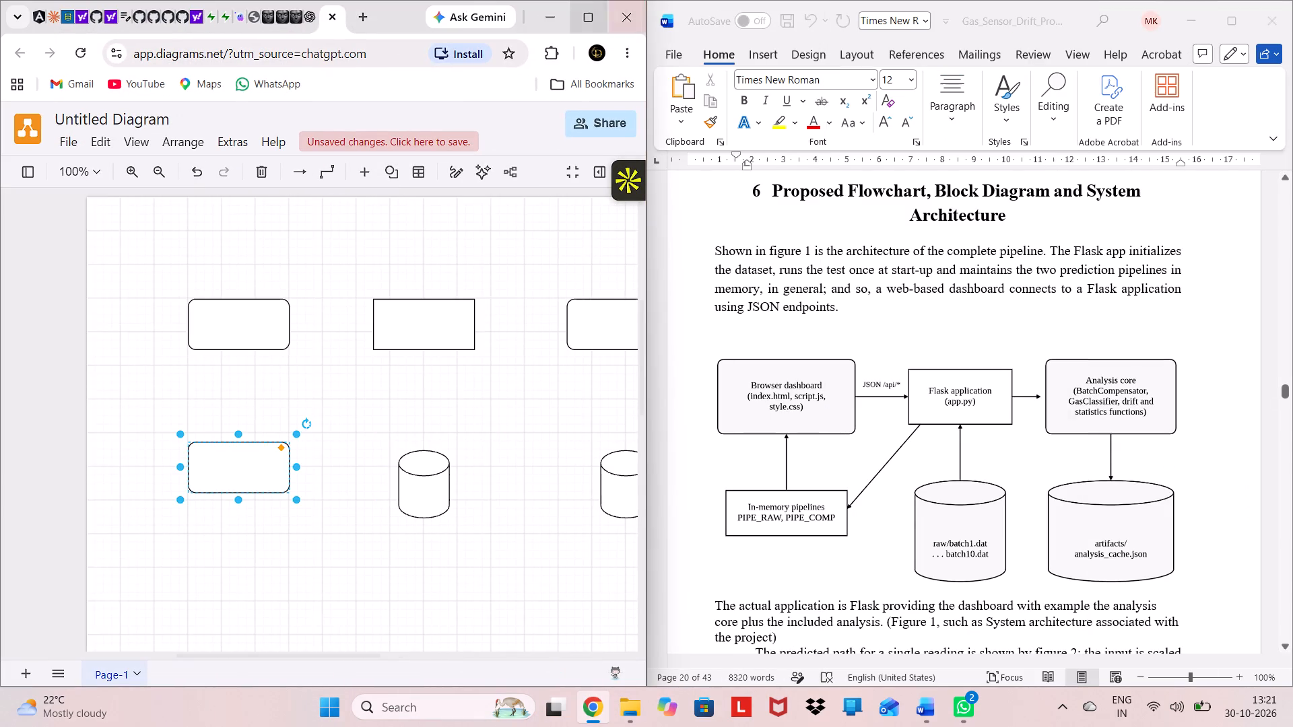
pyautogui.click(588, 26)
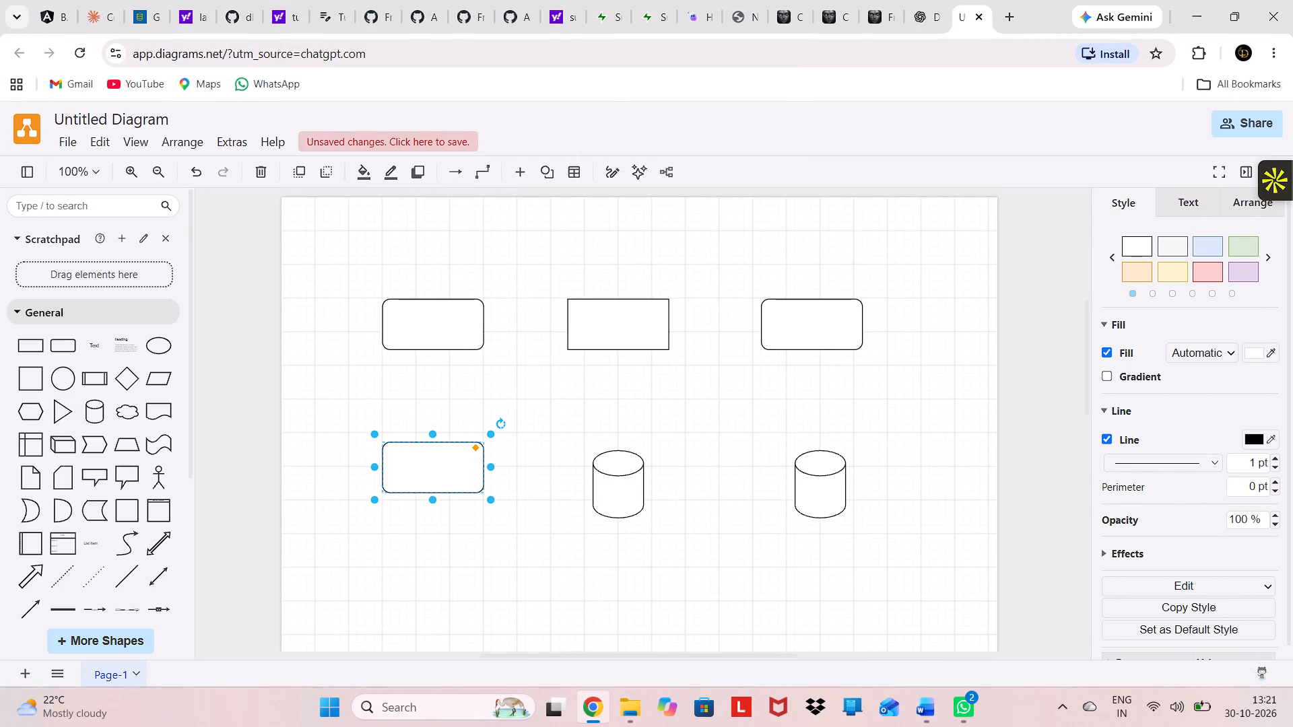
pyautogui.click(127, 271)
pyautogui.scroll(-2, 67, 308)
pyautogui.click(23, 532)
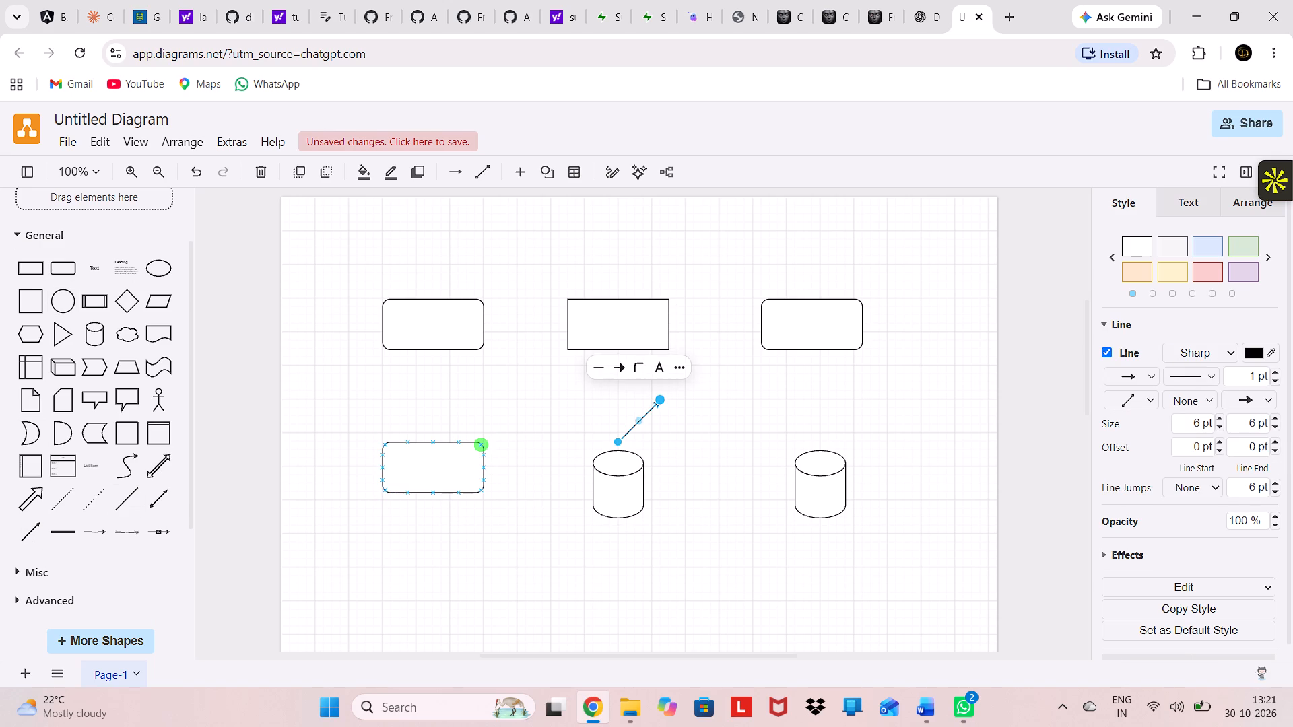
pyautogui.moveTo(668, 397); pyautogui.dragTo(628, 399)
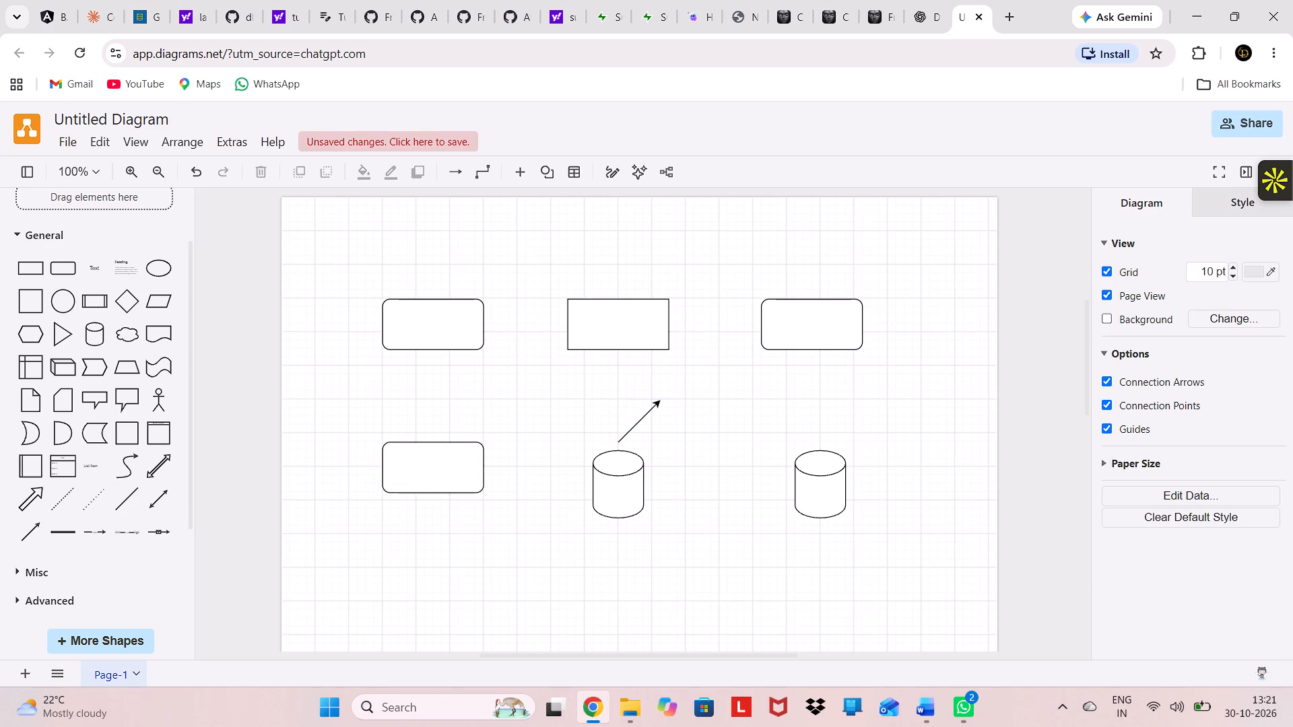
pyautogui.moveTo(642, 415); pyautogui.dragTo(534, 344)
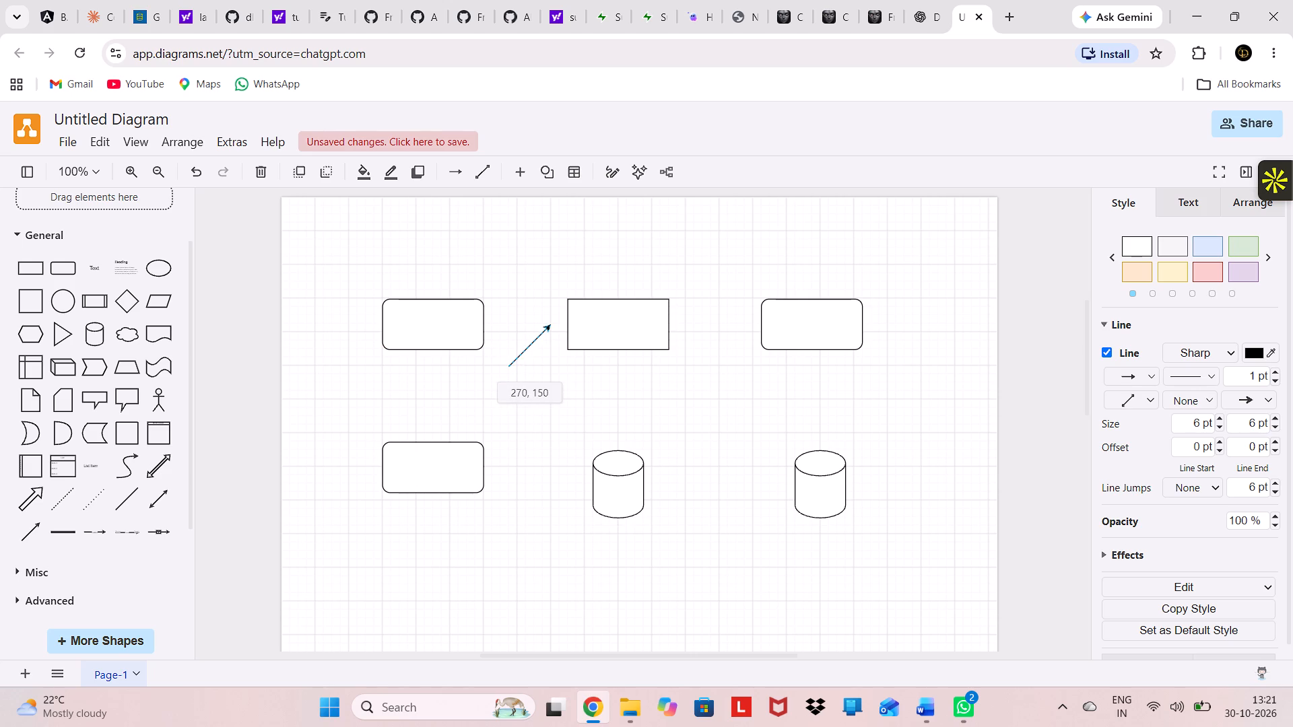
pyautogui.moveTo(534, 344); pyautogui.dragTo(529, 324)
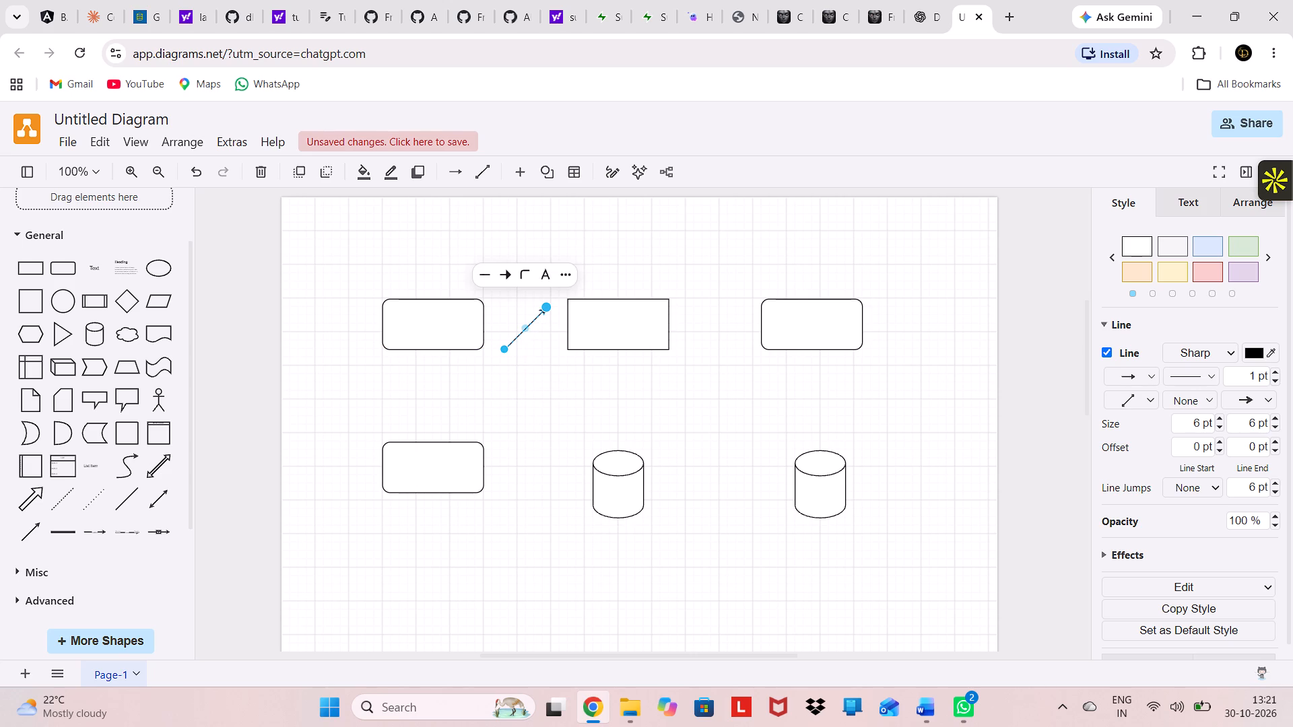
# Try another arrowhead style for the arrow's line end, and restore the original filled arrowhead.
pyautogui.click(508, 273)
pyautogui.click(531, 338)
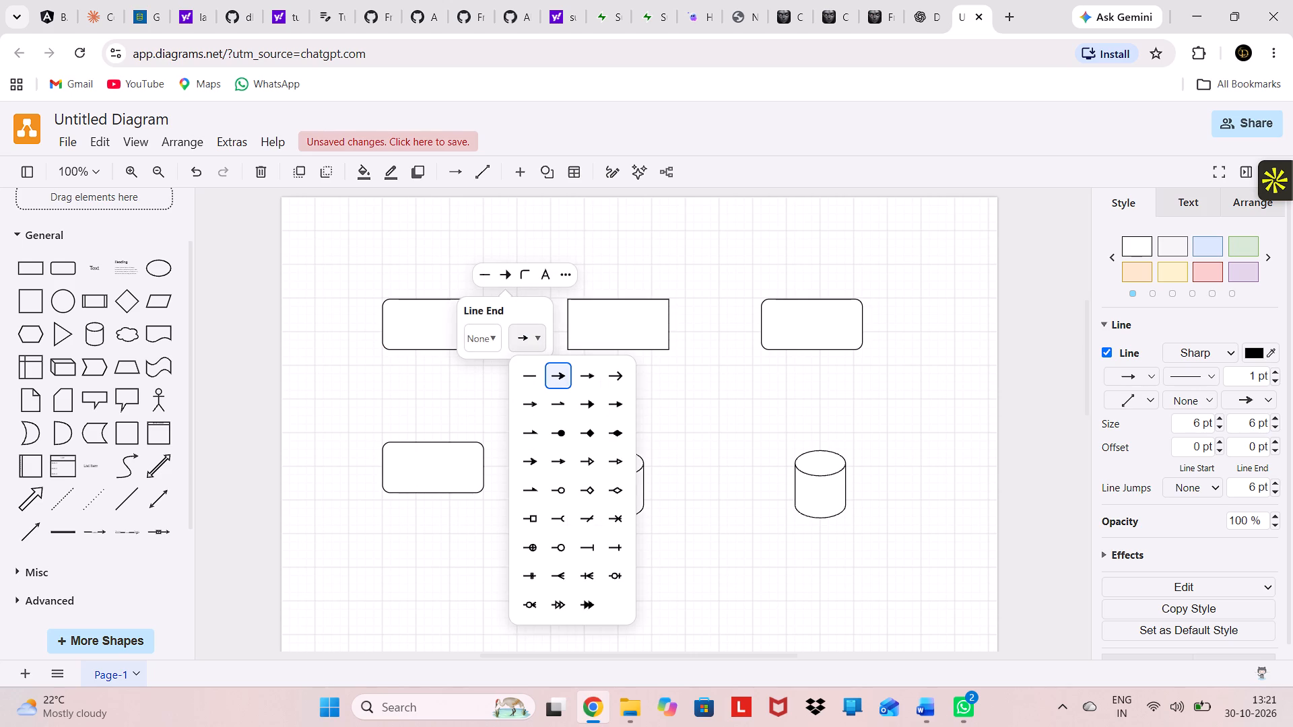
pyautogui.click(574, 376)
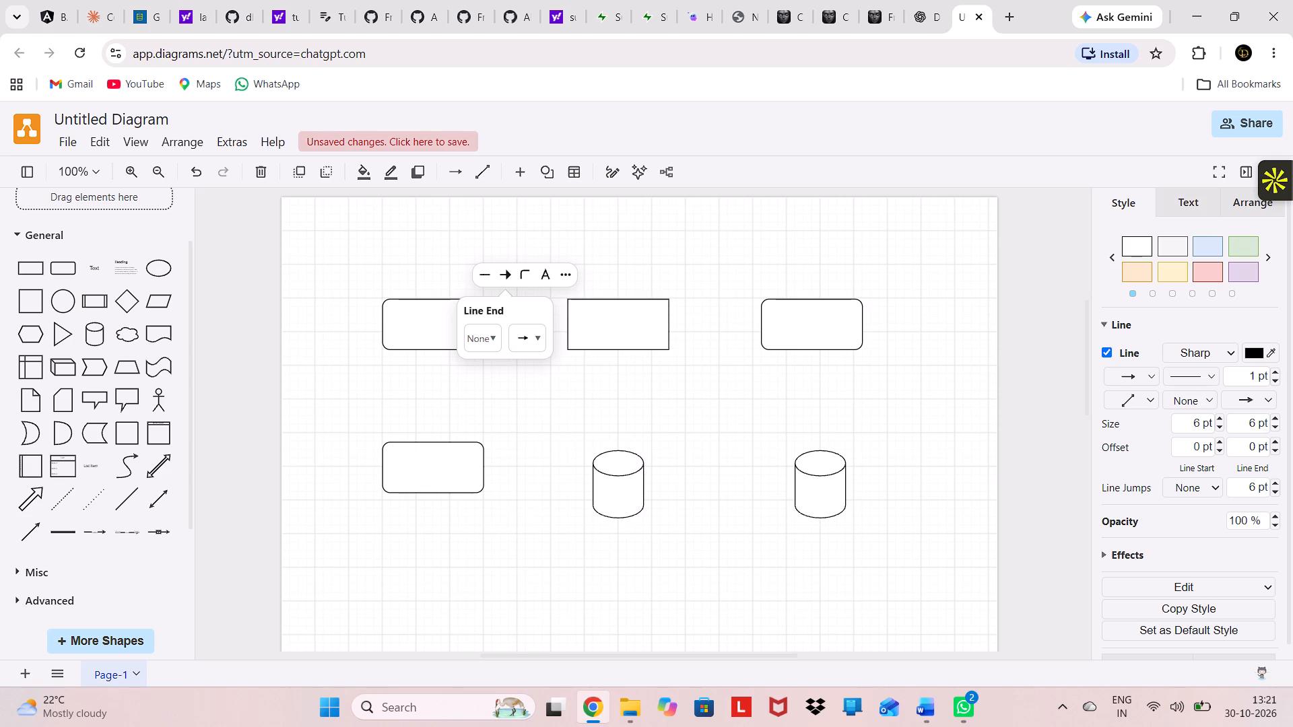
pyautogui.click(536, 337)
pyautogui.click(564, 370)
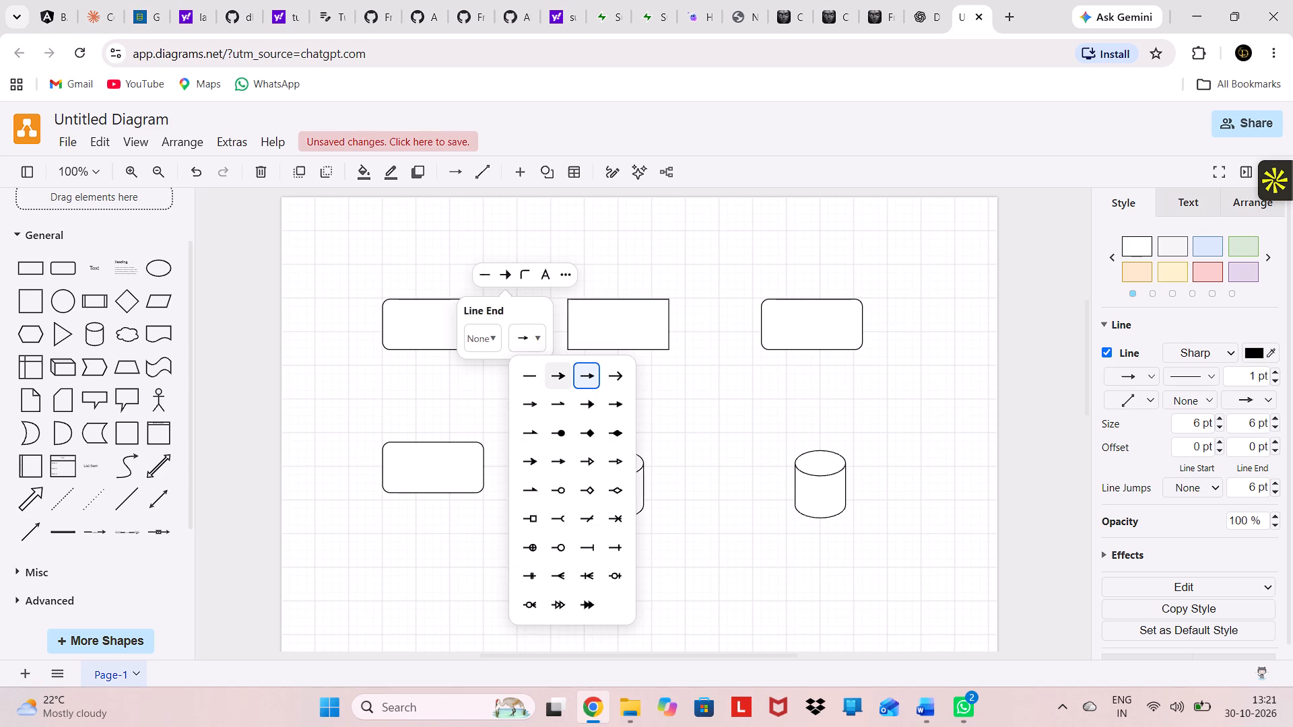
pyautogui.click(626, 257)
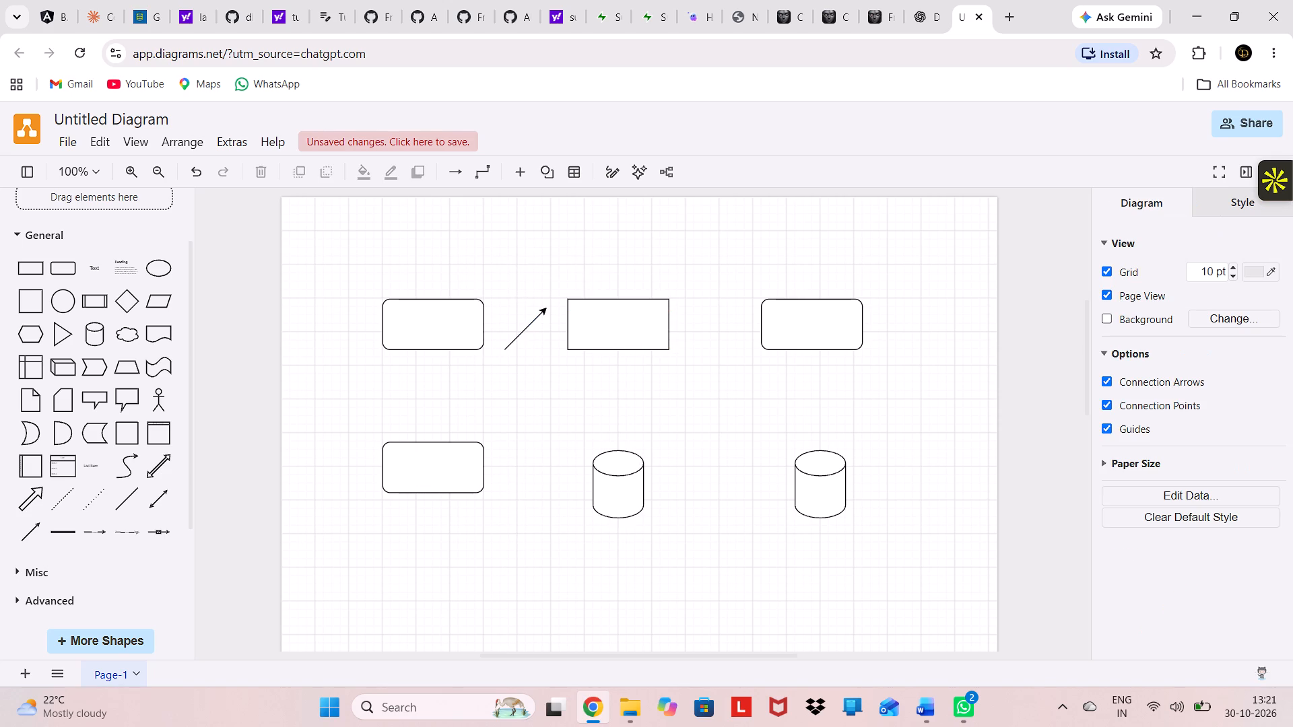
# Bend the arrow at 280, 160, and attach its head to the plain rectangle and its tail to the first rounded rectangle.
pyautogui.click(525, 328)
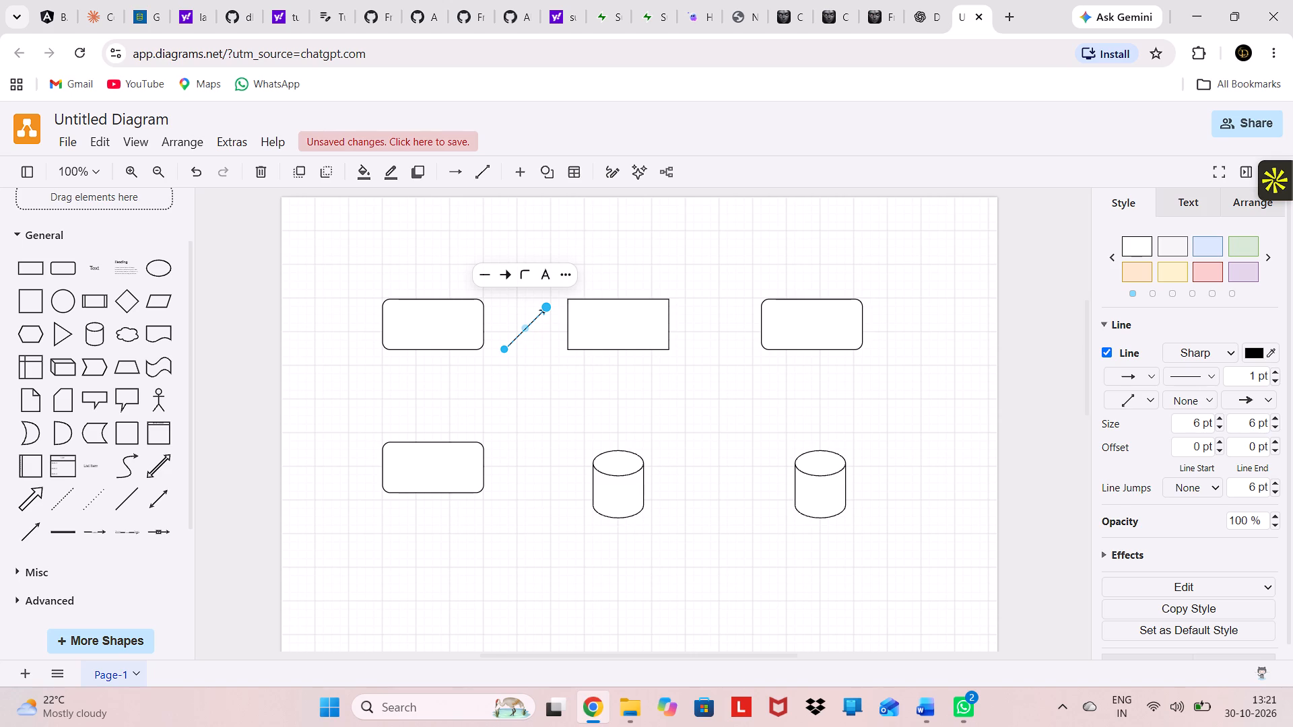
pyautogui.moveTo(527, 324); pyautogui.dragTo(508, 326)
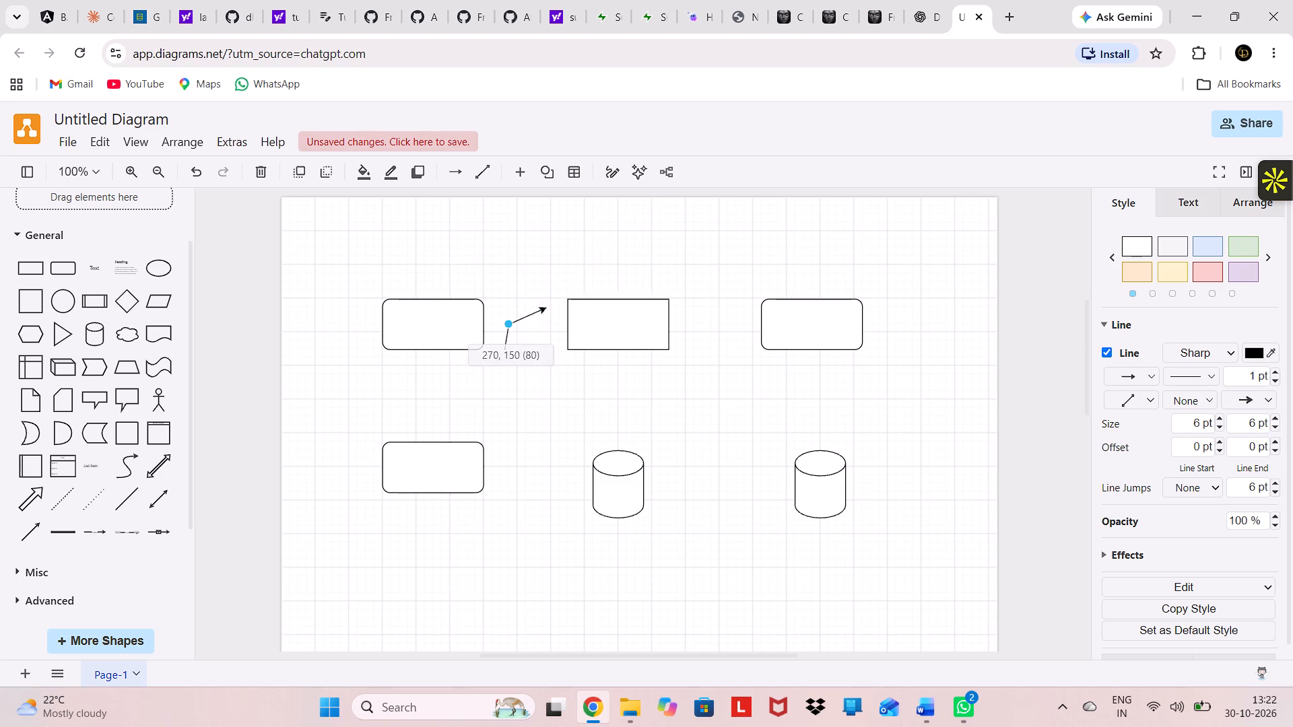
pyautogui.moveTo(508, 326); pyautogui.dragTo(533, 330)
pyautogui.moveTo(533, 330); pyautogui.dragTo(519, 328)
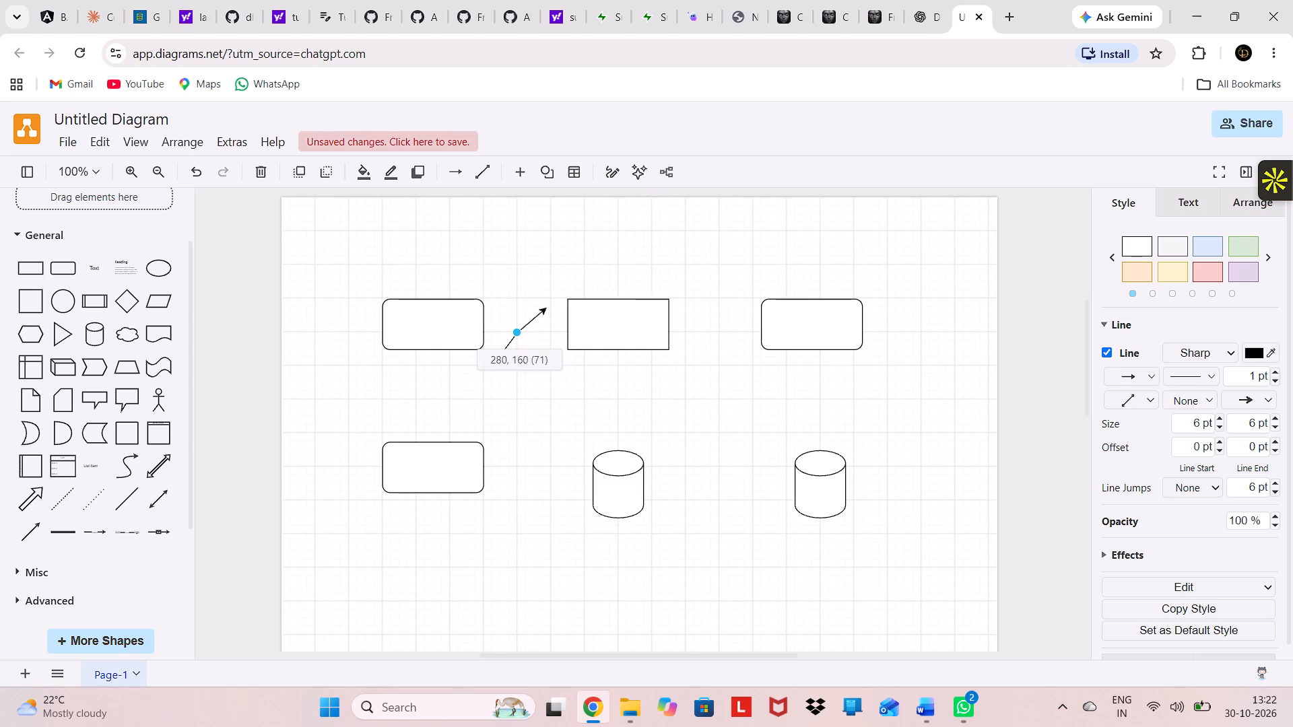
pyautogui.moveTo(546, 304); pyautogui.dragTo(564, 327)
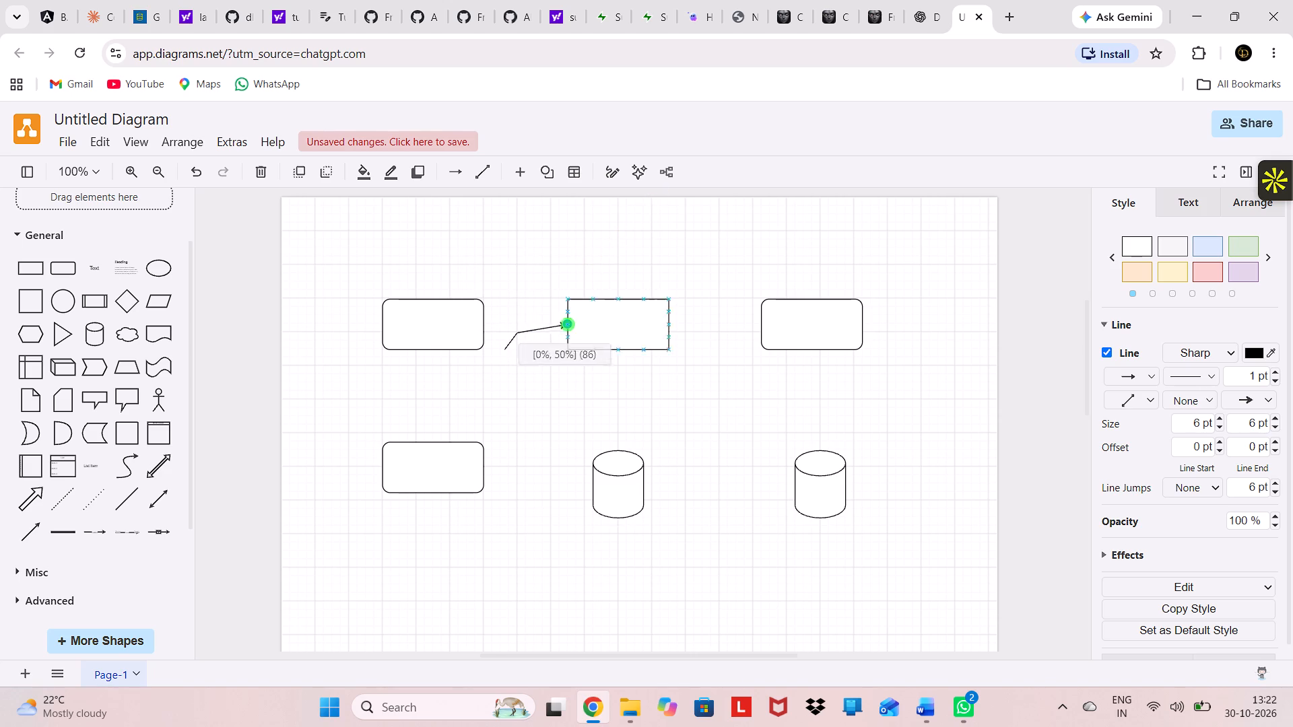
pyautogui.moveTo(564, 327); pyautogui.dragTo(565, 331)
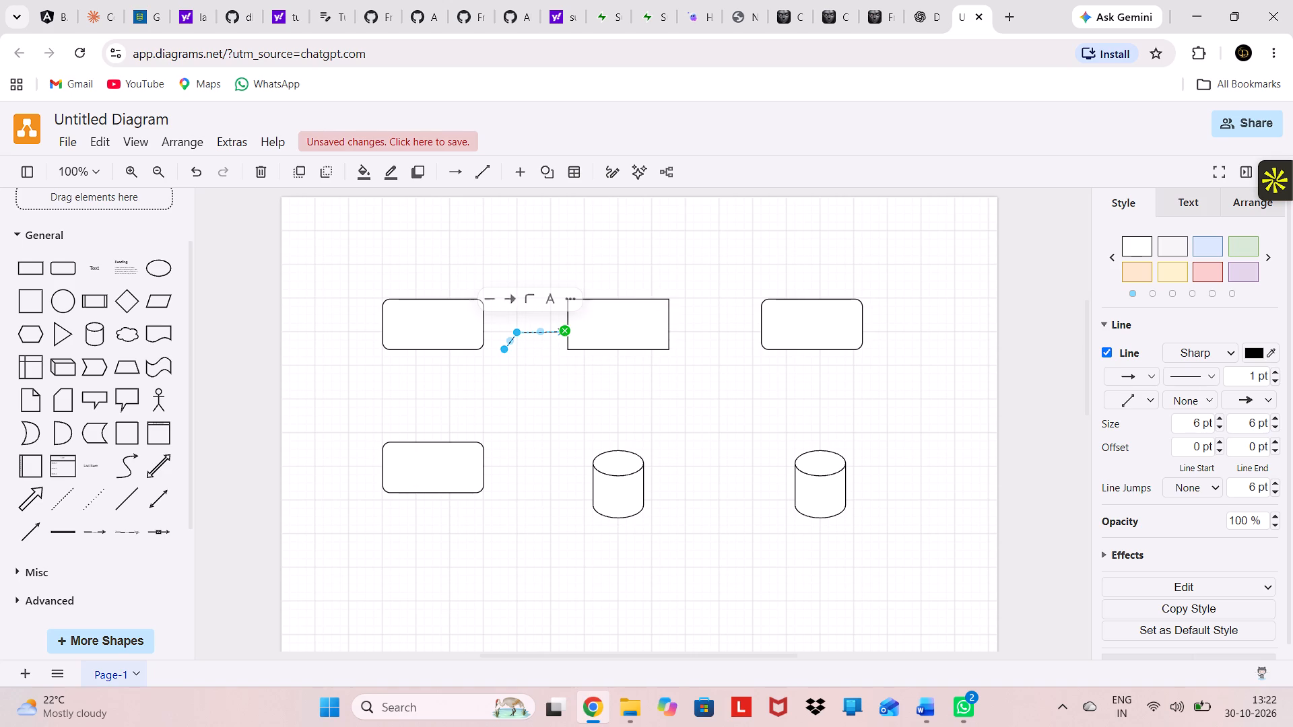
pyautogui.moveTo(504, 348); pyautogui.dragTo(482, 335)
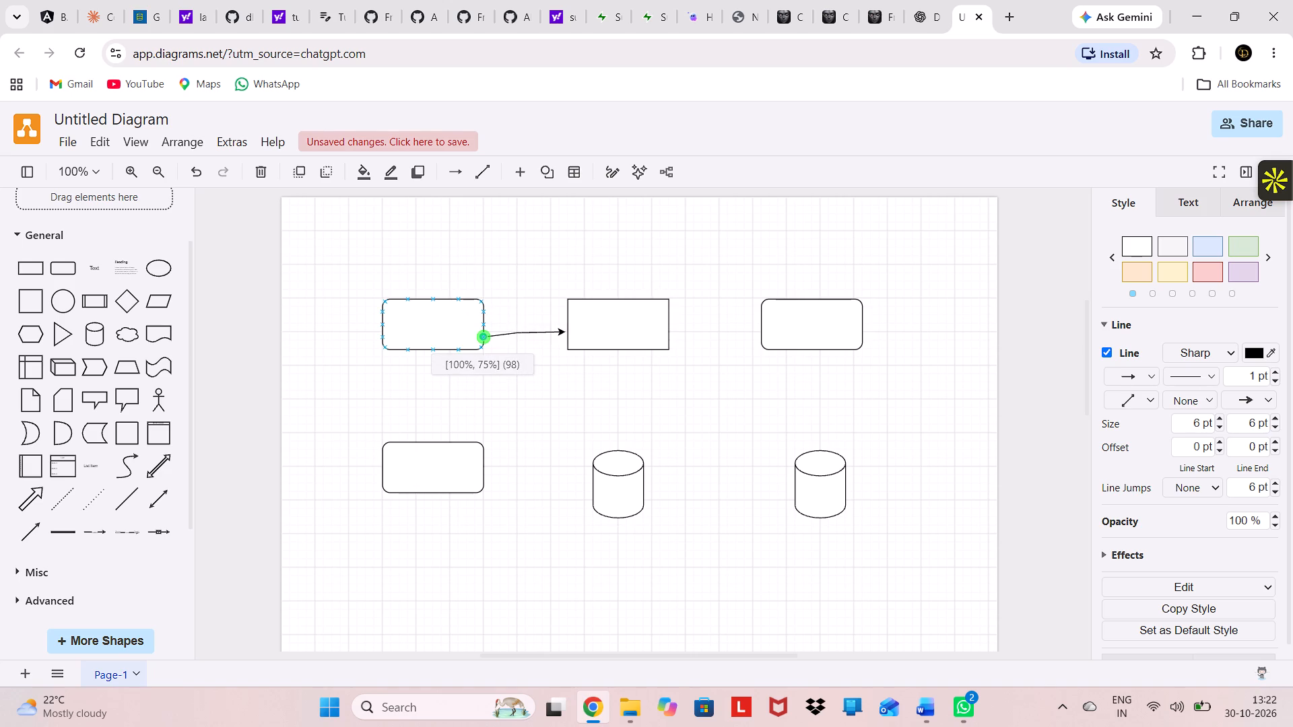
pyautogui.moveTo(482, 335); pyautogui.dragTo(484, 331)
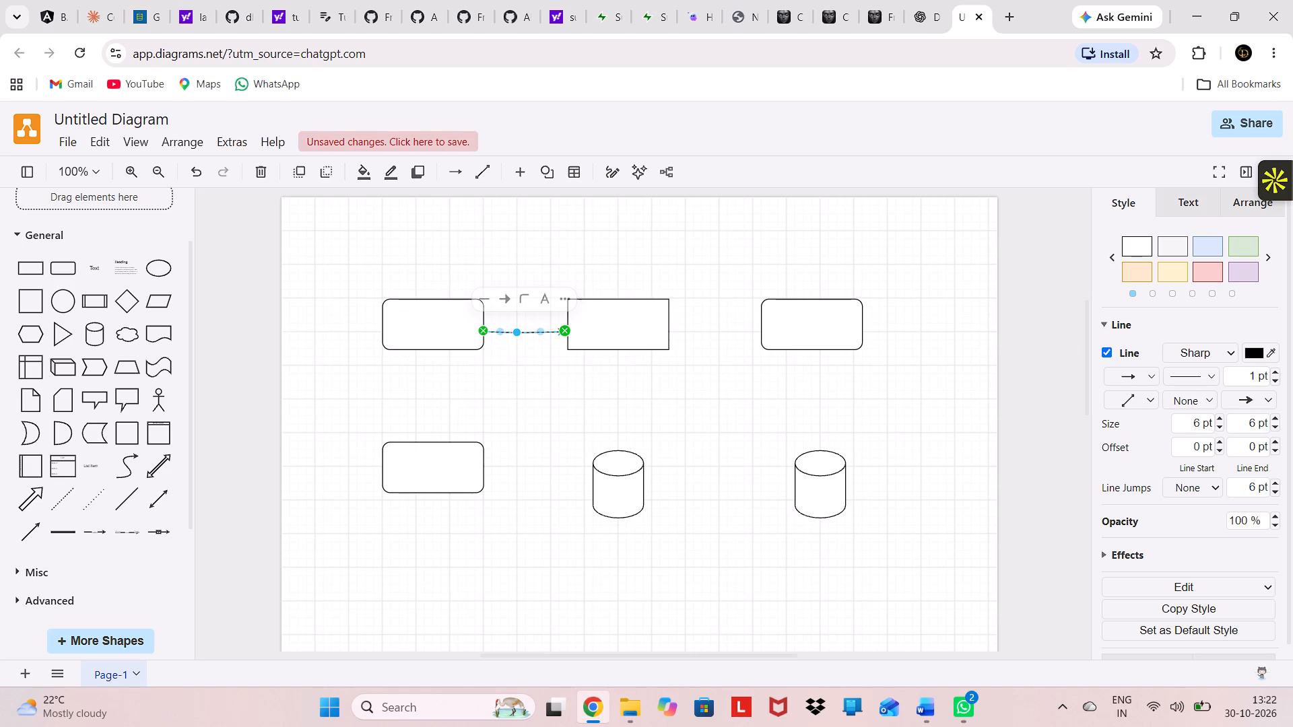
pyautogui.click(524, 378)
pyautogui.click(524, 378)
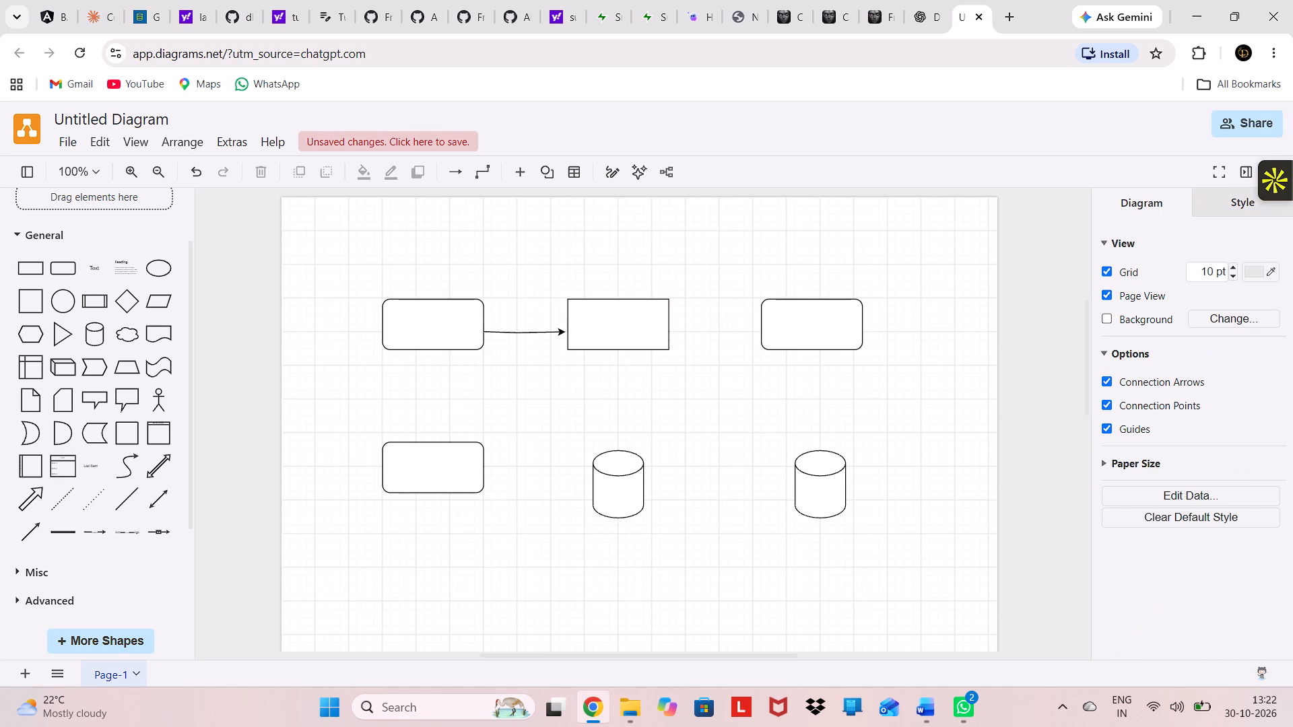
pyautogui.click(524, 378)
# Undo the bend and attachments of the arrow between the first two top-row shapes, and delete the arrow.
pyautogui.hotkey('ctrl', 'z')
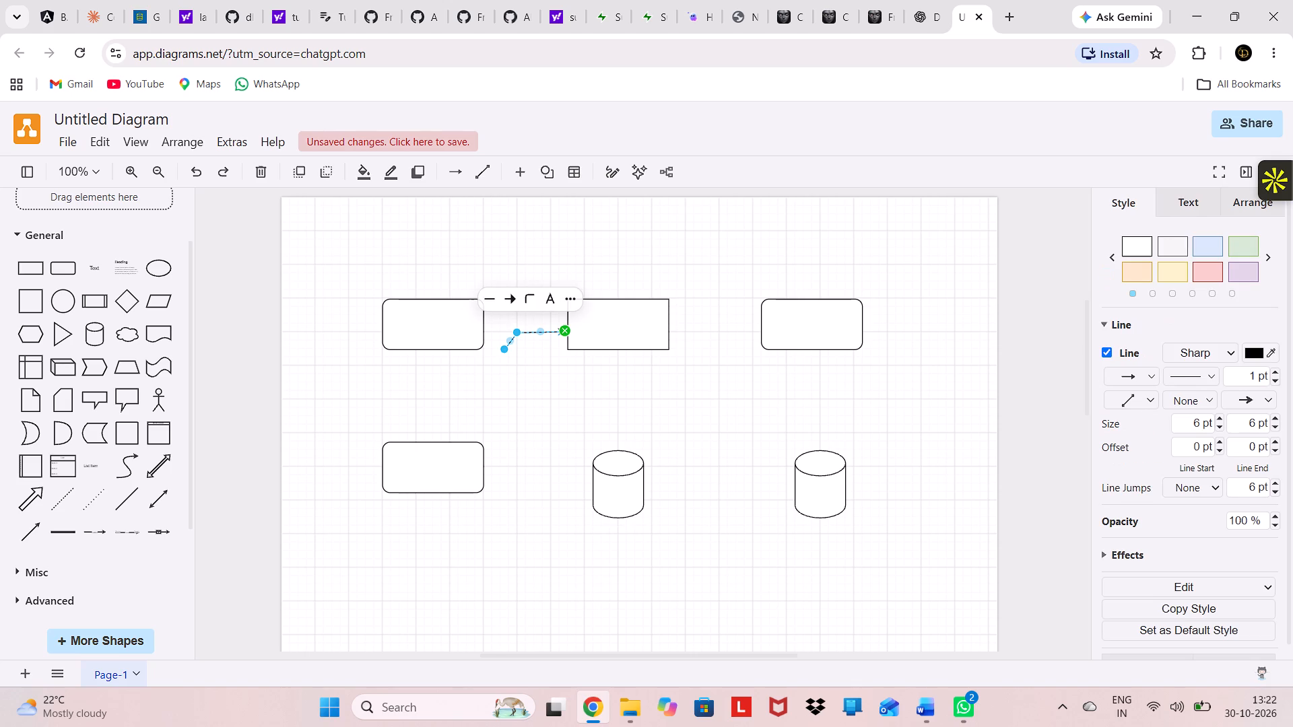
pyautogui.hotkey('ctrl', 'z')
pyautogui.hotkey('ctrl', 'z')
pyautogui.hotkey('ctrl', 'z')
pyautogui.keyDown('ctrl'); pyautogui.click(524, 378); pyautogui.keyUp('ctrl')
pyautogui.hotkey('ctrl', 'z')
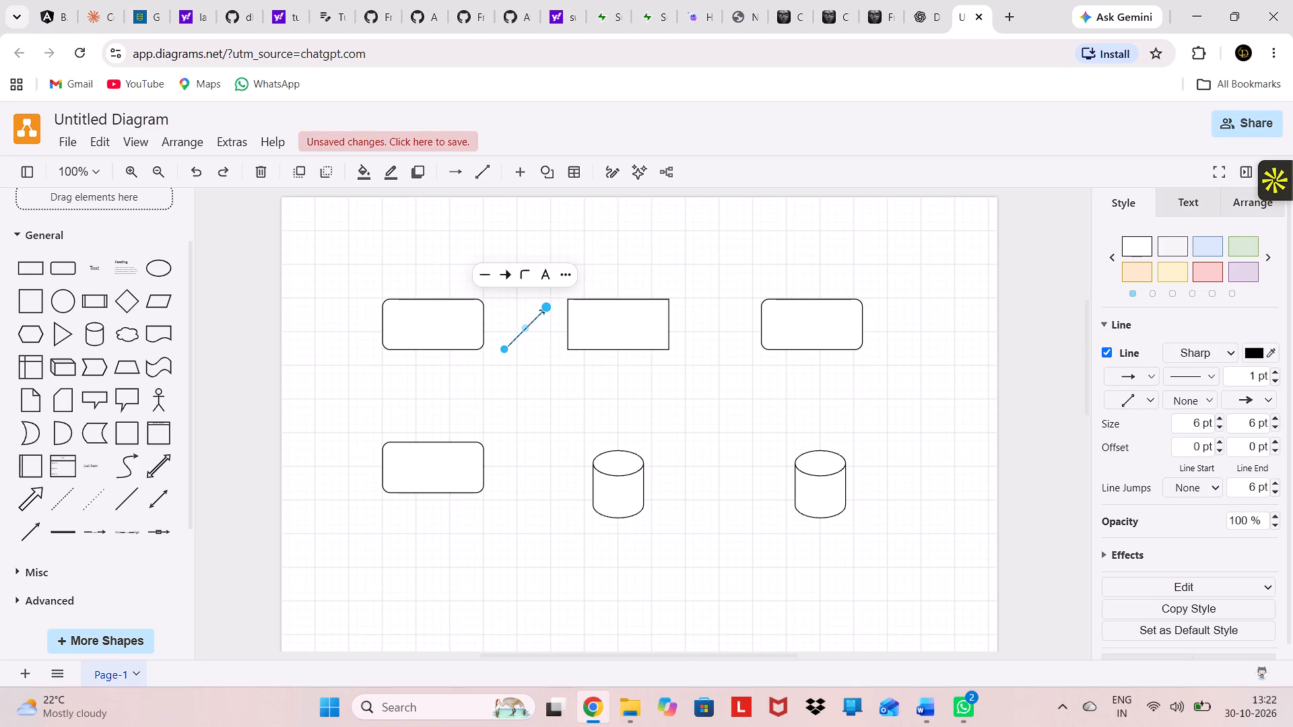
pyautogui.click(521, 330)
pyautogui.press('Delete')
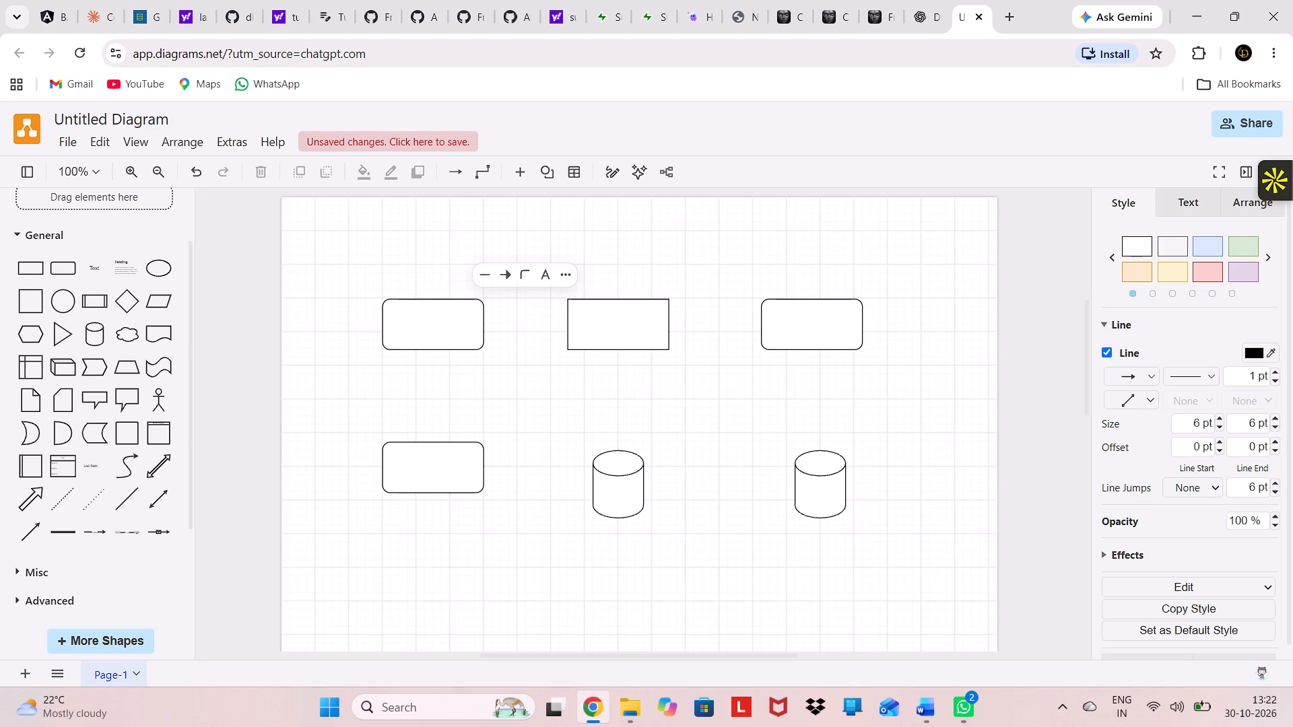
# Insert a new directional arrow above the middle cylinder, and bend it into a right angle with a horizontal head segment.
pyautogui.click(36, 530)
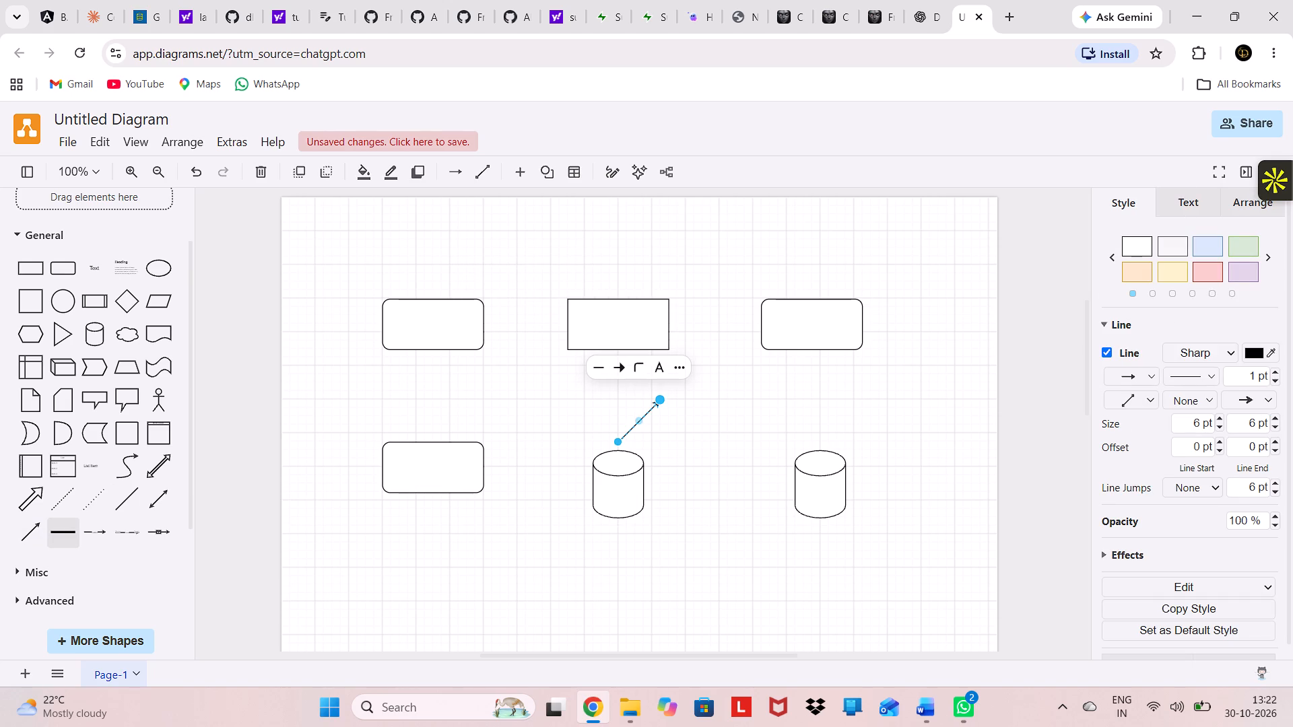
pyautogui.click(597, 369)
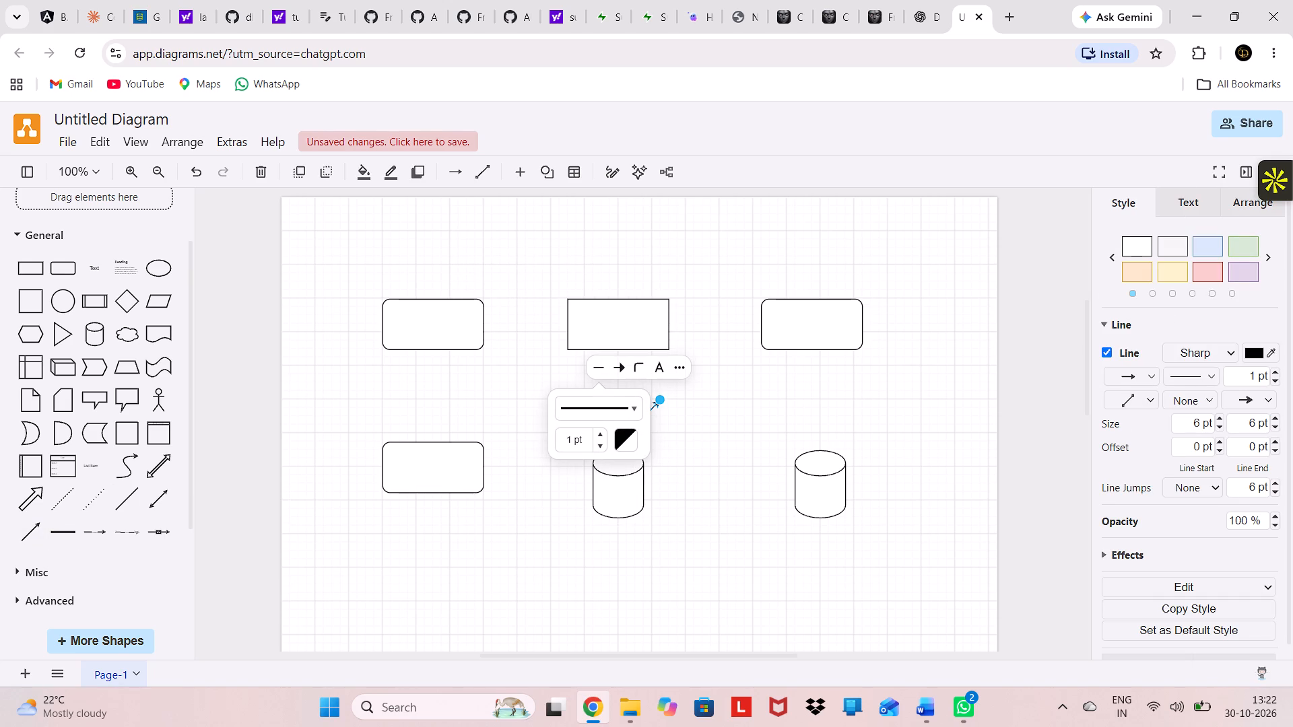
pyautogui.click(679, 374)
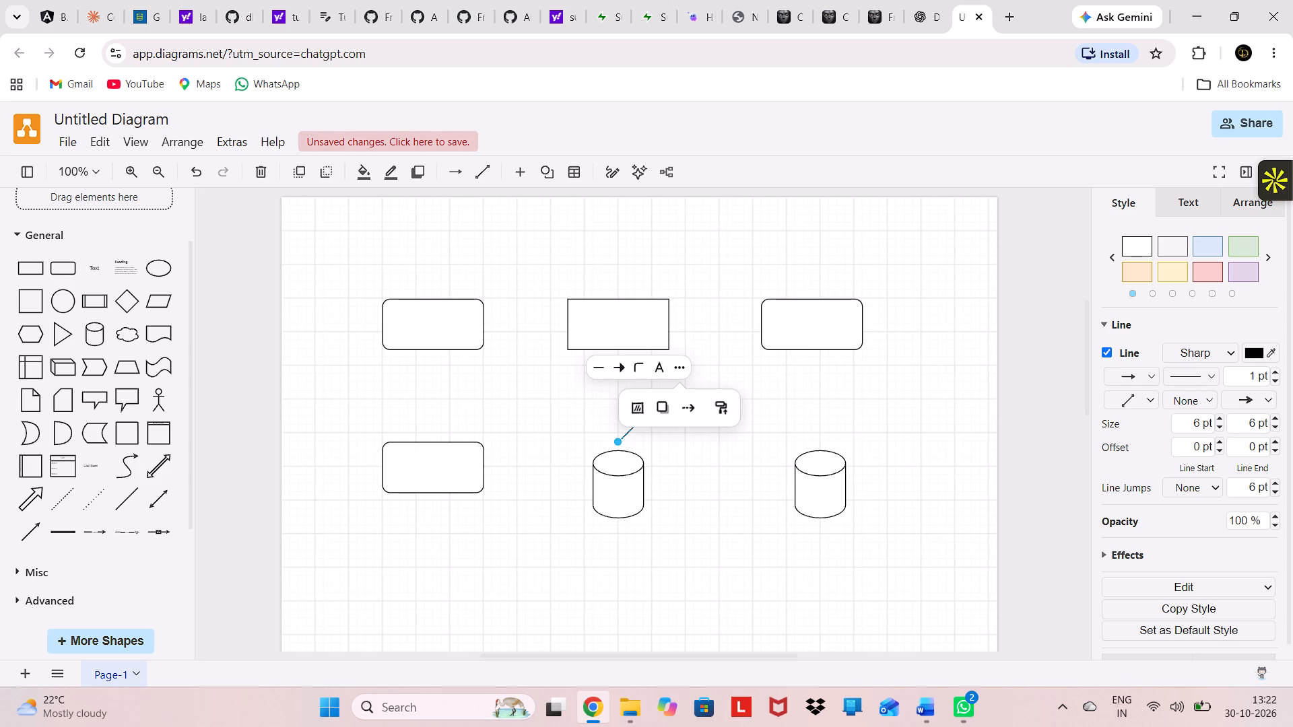
pyautogui.click(684, 468)
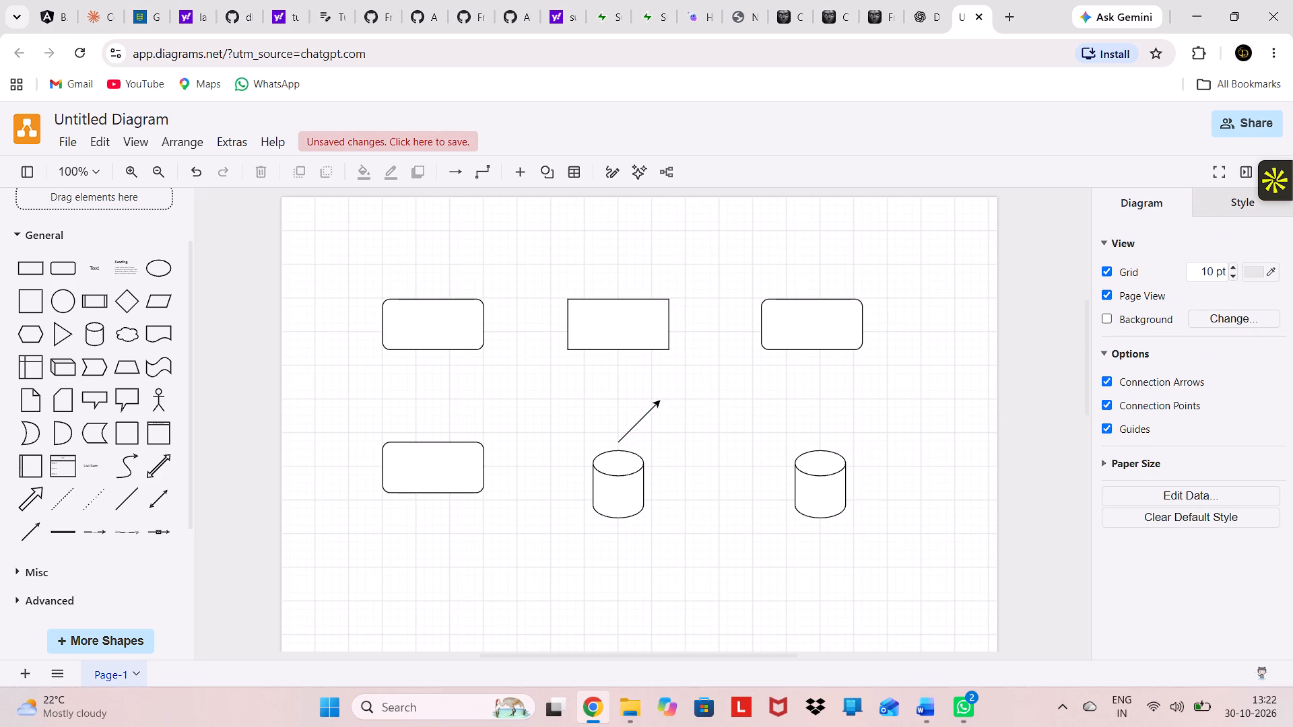
pyautogui.click(640, 417)
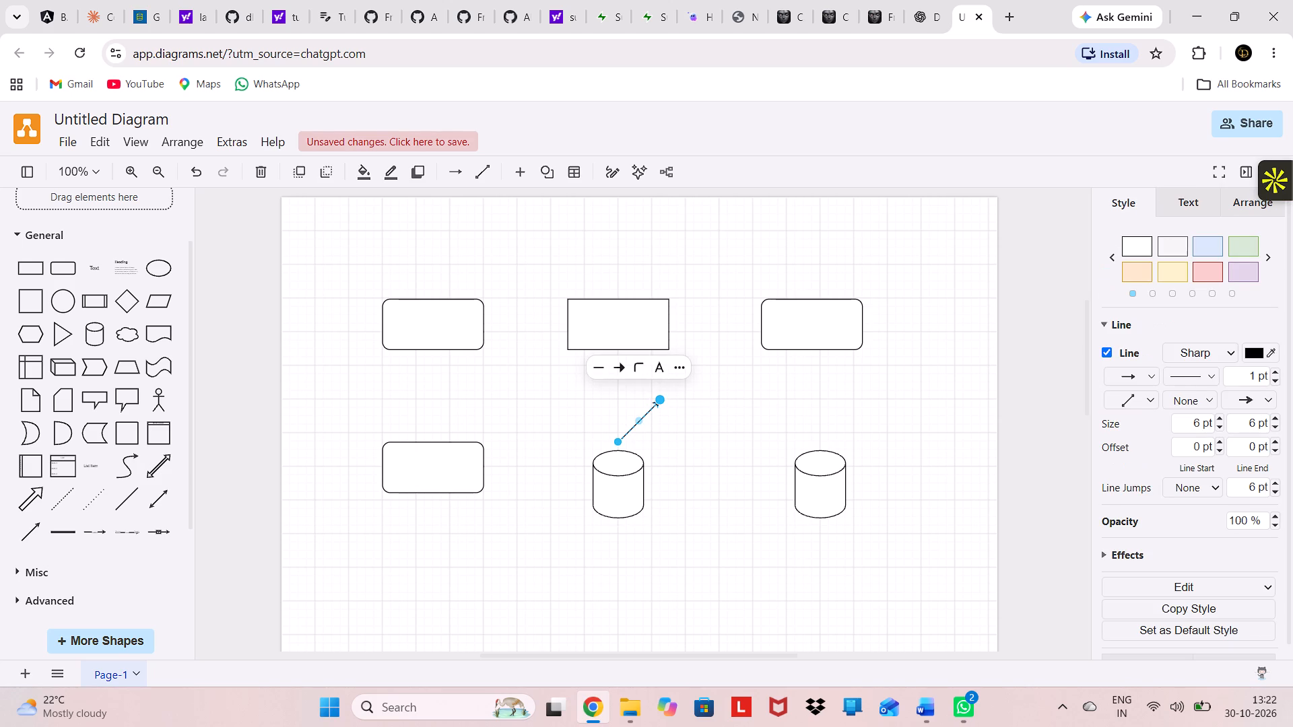
pyautogui.moveTo(640, 417); pyautogui.dragTo(547, 378)
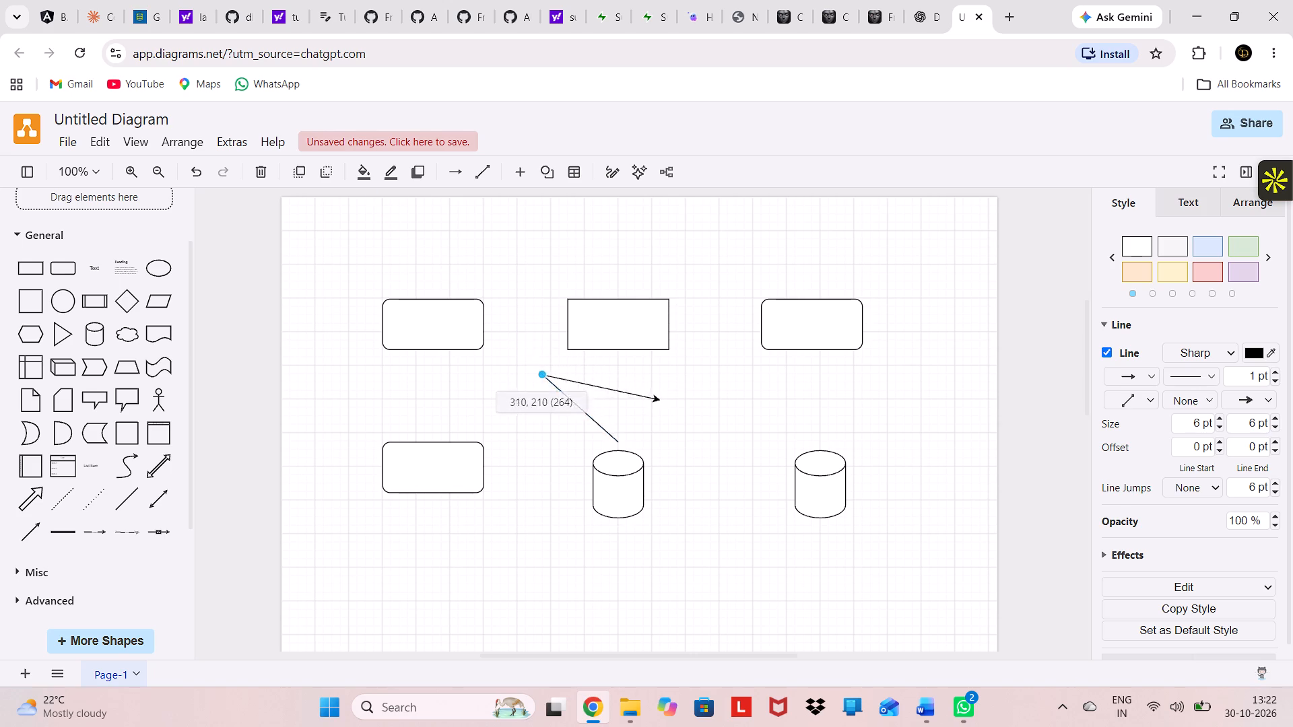
pyautogui.moveTo(547, 378); pyautogui.dragTo(618, 401)
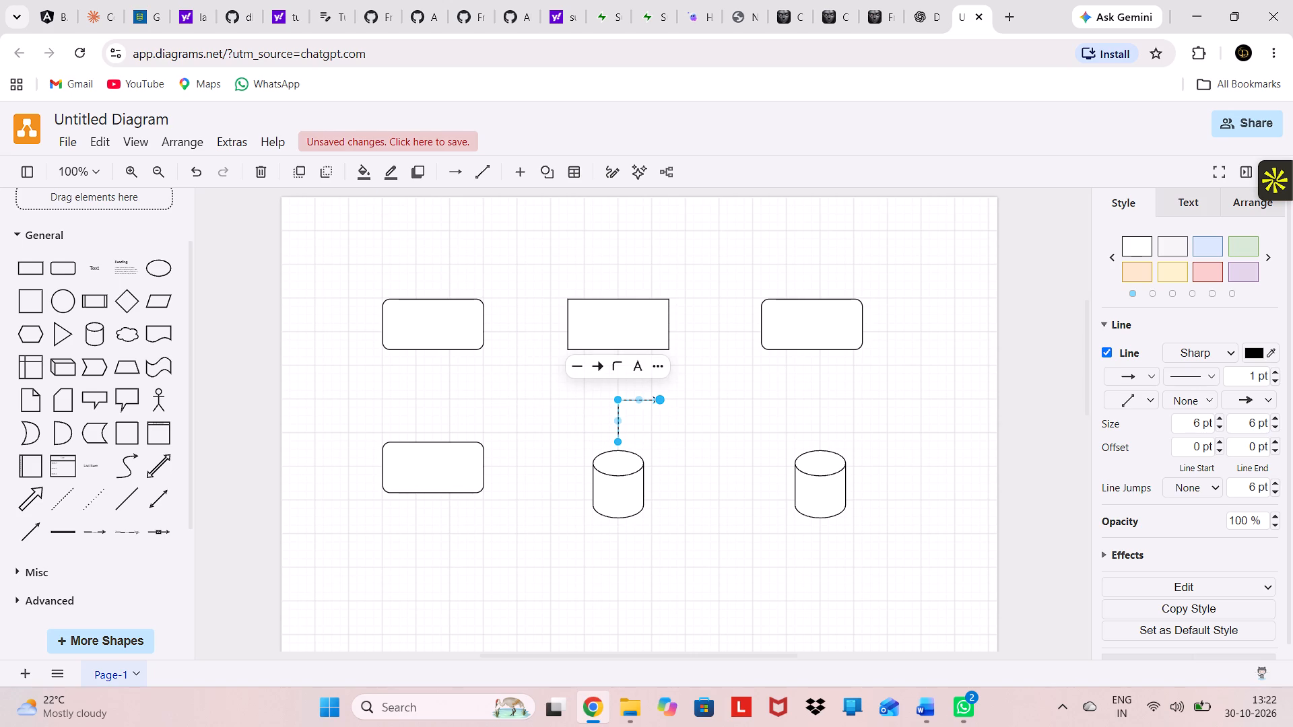
pyautogui.click(676, 413)
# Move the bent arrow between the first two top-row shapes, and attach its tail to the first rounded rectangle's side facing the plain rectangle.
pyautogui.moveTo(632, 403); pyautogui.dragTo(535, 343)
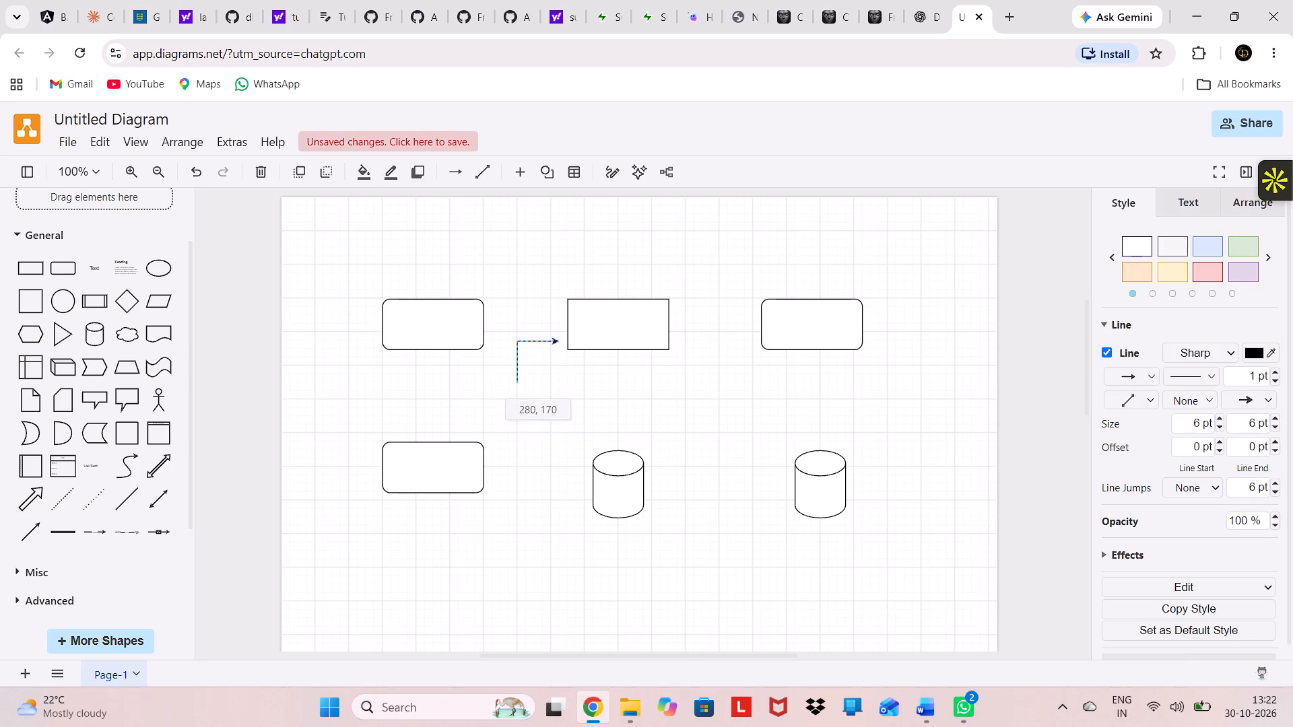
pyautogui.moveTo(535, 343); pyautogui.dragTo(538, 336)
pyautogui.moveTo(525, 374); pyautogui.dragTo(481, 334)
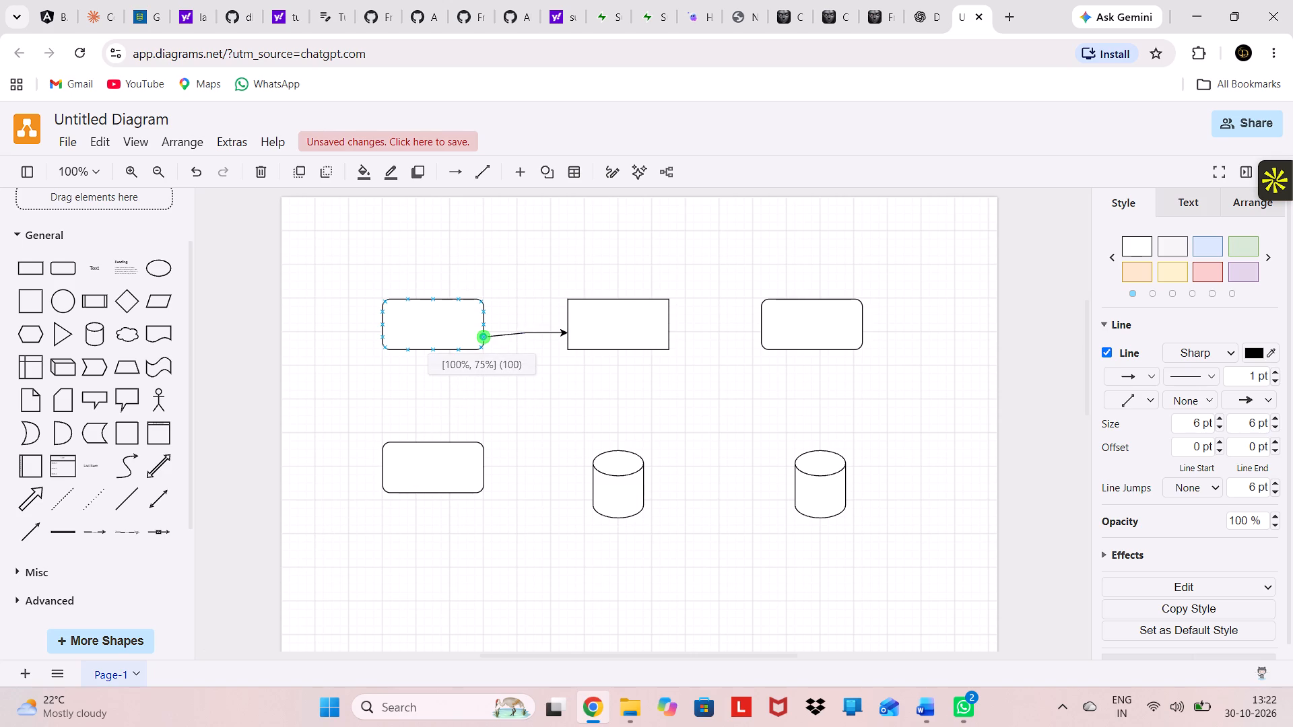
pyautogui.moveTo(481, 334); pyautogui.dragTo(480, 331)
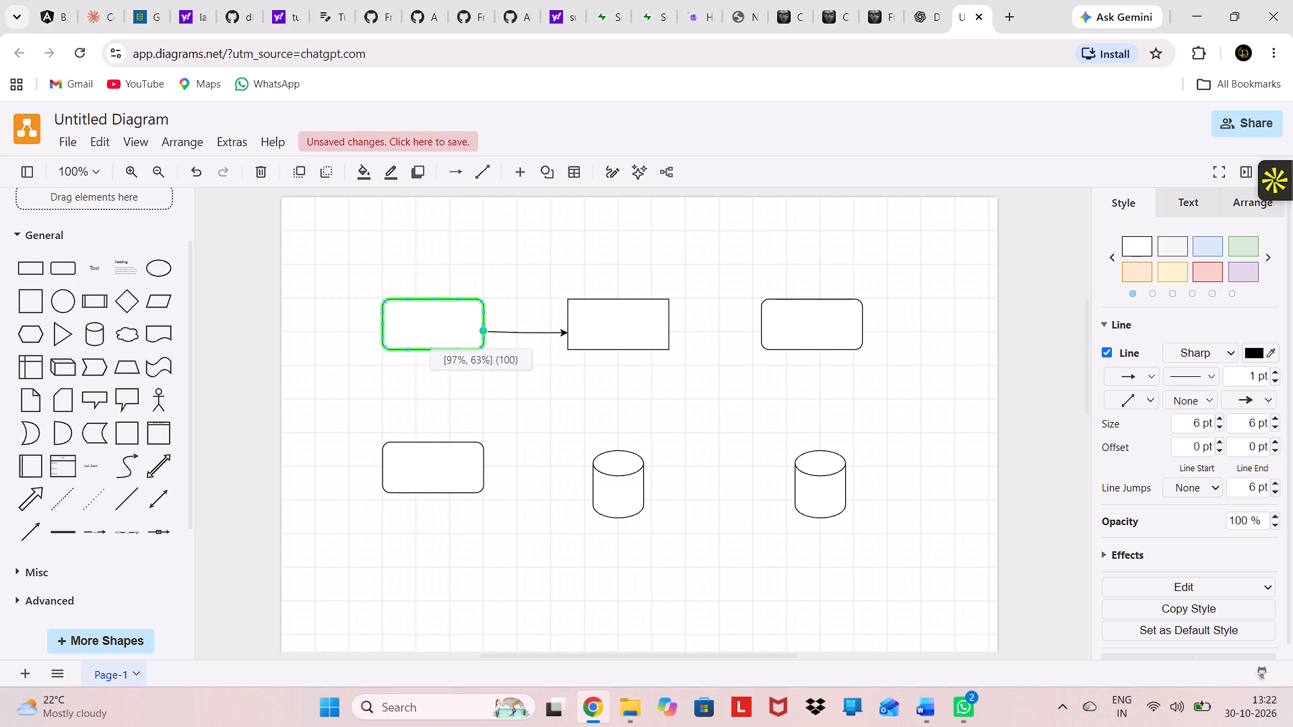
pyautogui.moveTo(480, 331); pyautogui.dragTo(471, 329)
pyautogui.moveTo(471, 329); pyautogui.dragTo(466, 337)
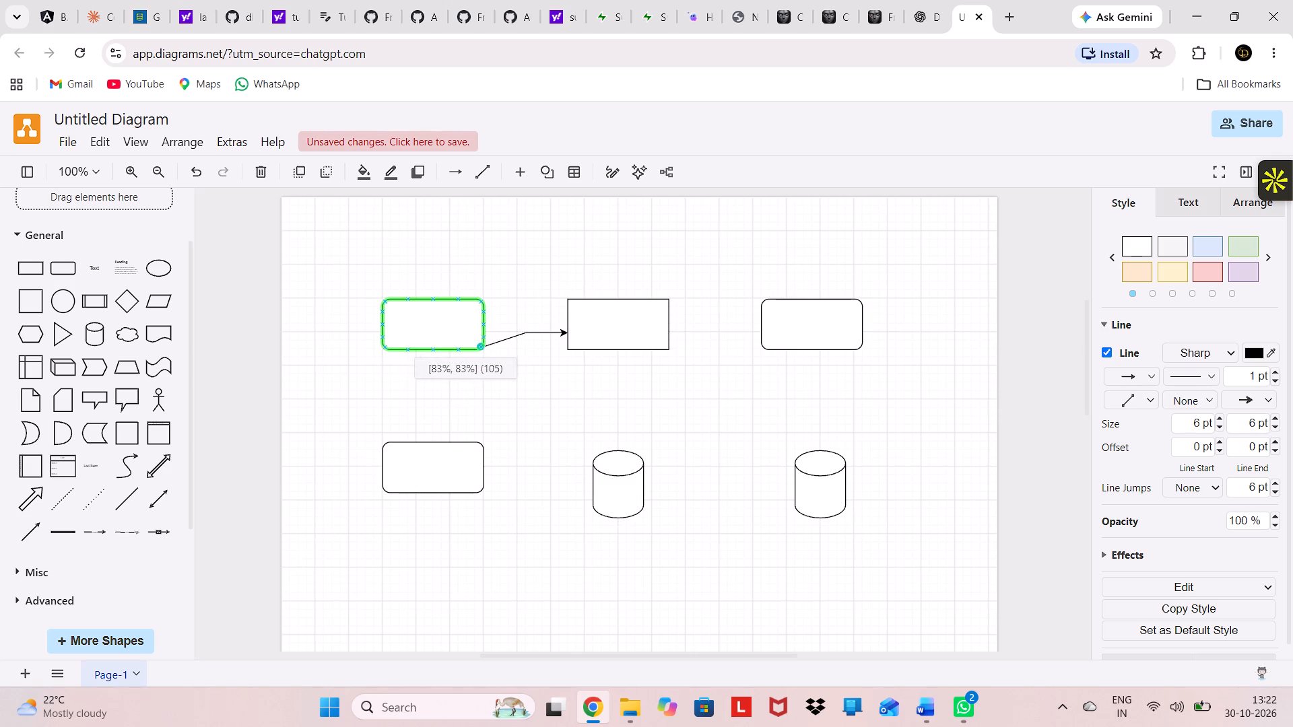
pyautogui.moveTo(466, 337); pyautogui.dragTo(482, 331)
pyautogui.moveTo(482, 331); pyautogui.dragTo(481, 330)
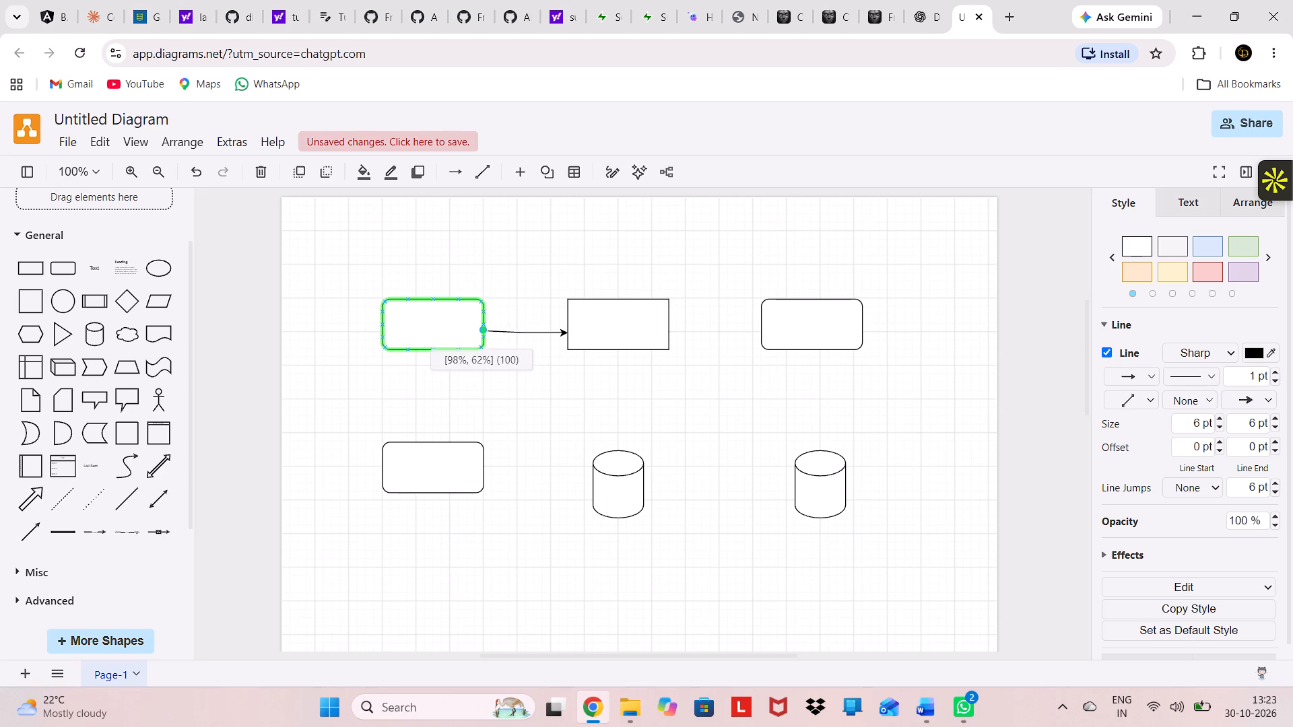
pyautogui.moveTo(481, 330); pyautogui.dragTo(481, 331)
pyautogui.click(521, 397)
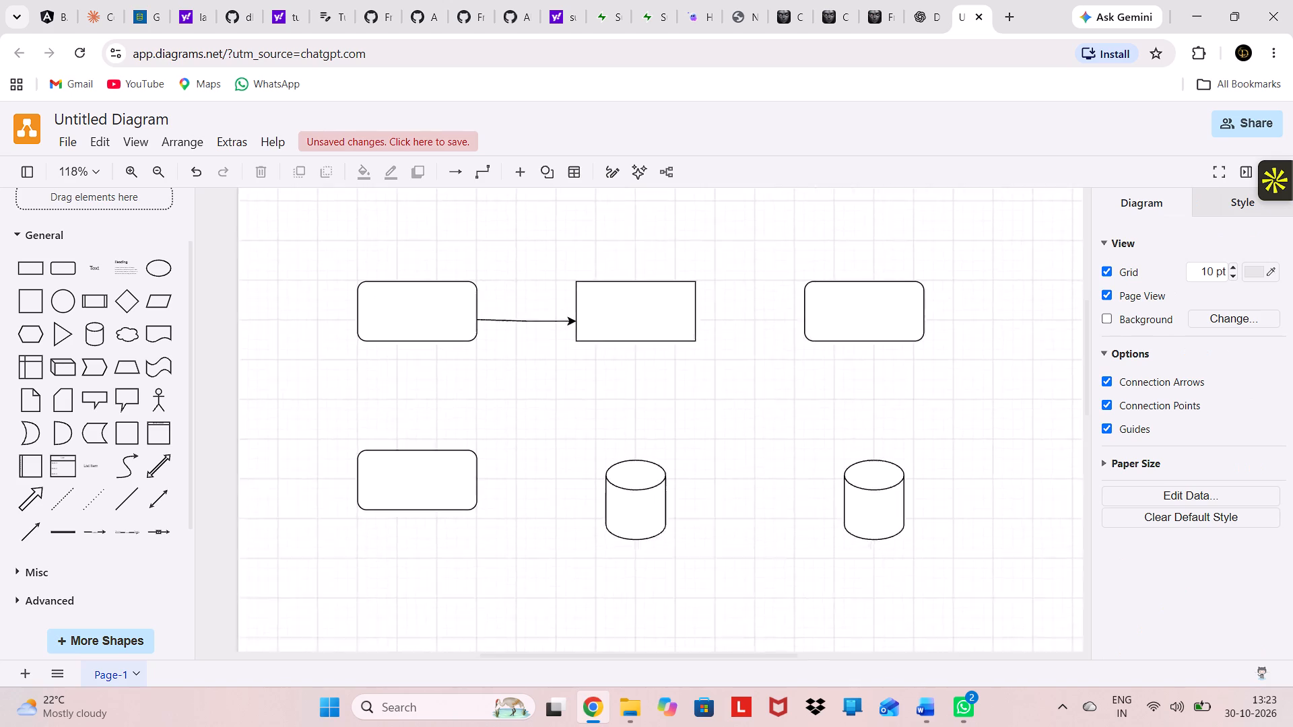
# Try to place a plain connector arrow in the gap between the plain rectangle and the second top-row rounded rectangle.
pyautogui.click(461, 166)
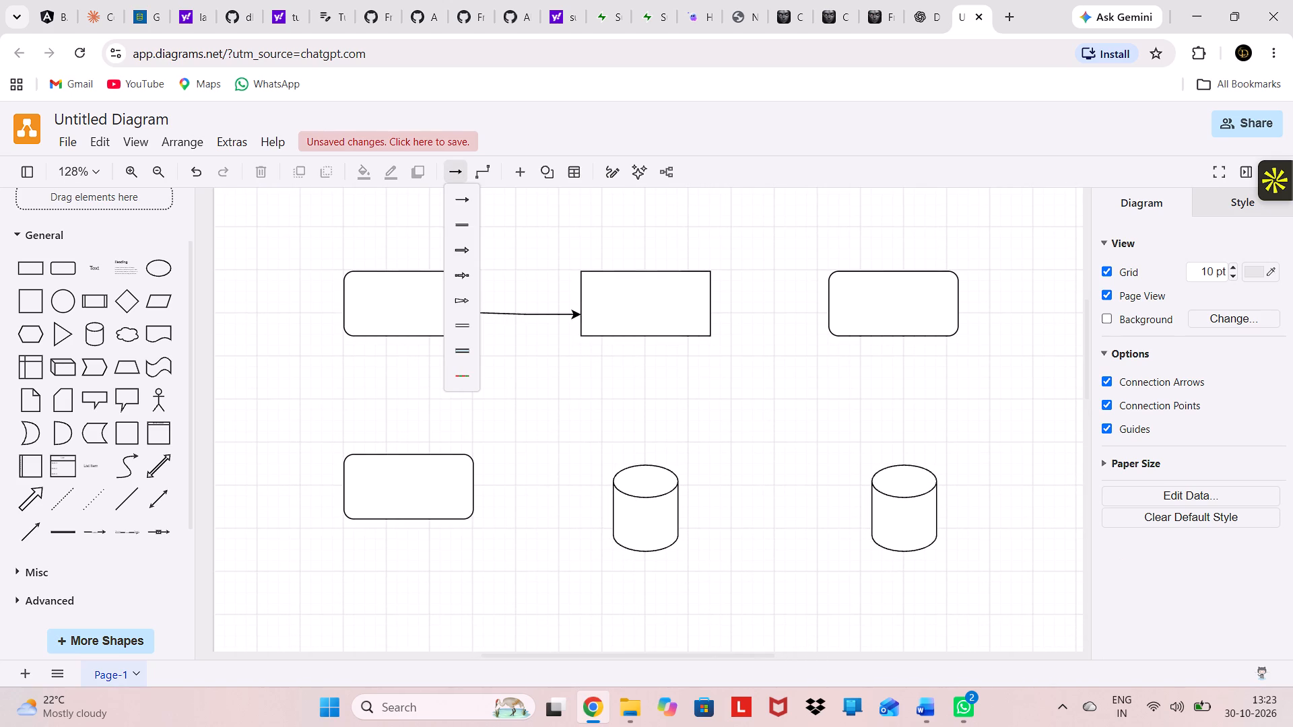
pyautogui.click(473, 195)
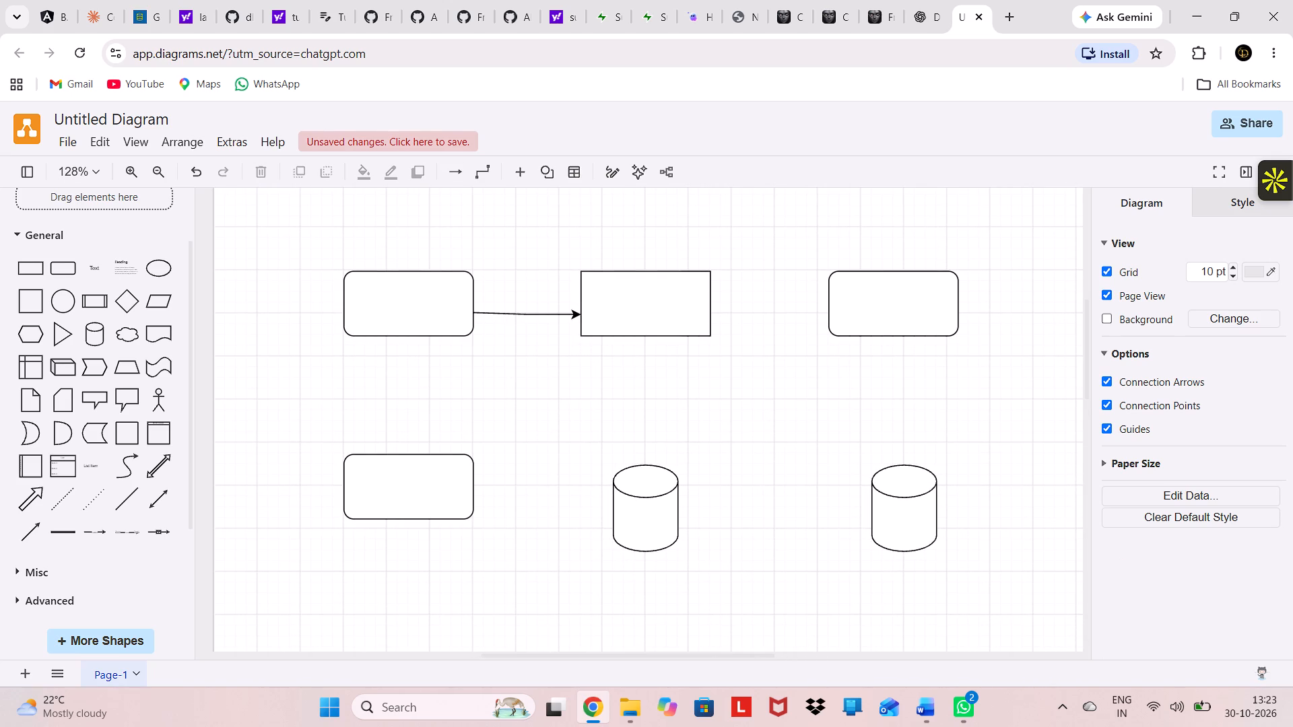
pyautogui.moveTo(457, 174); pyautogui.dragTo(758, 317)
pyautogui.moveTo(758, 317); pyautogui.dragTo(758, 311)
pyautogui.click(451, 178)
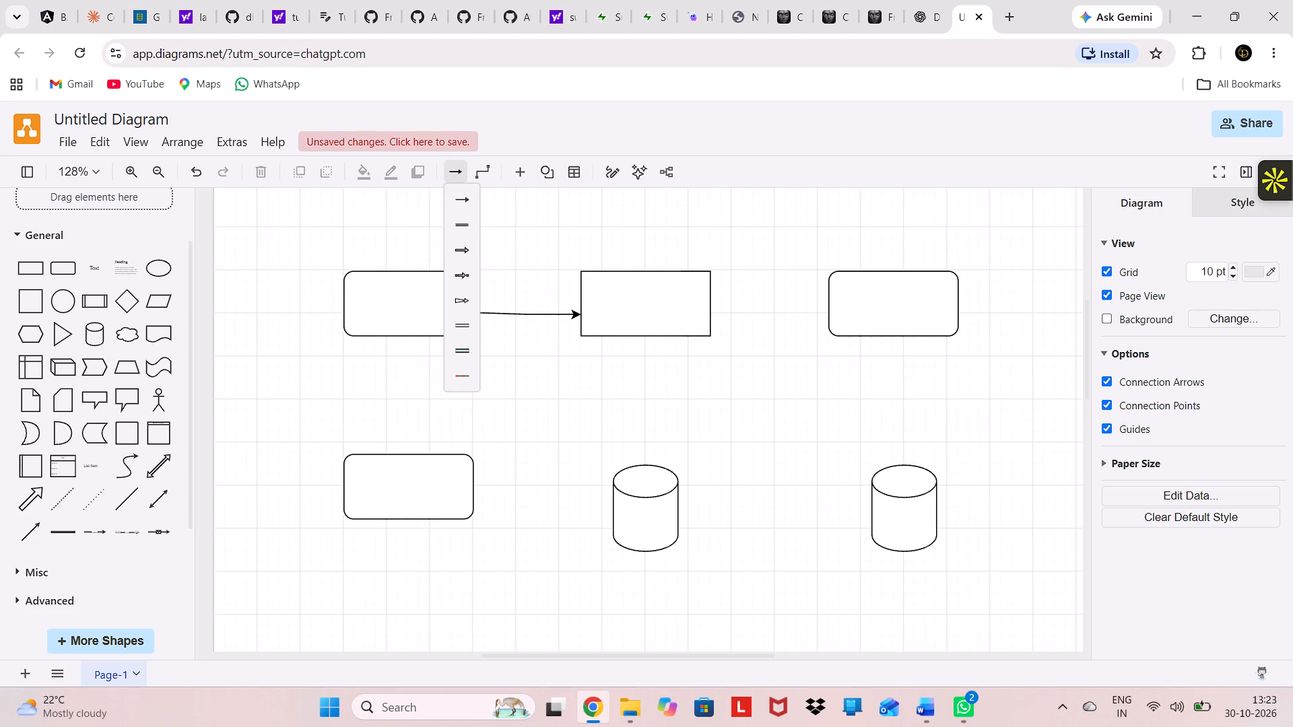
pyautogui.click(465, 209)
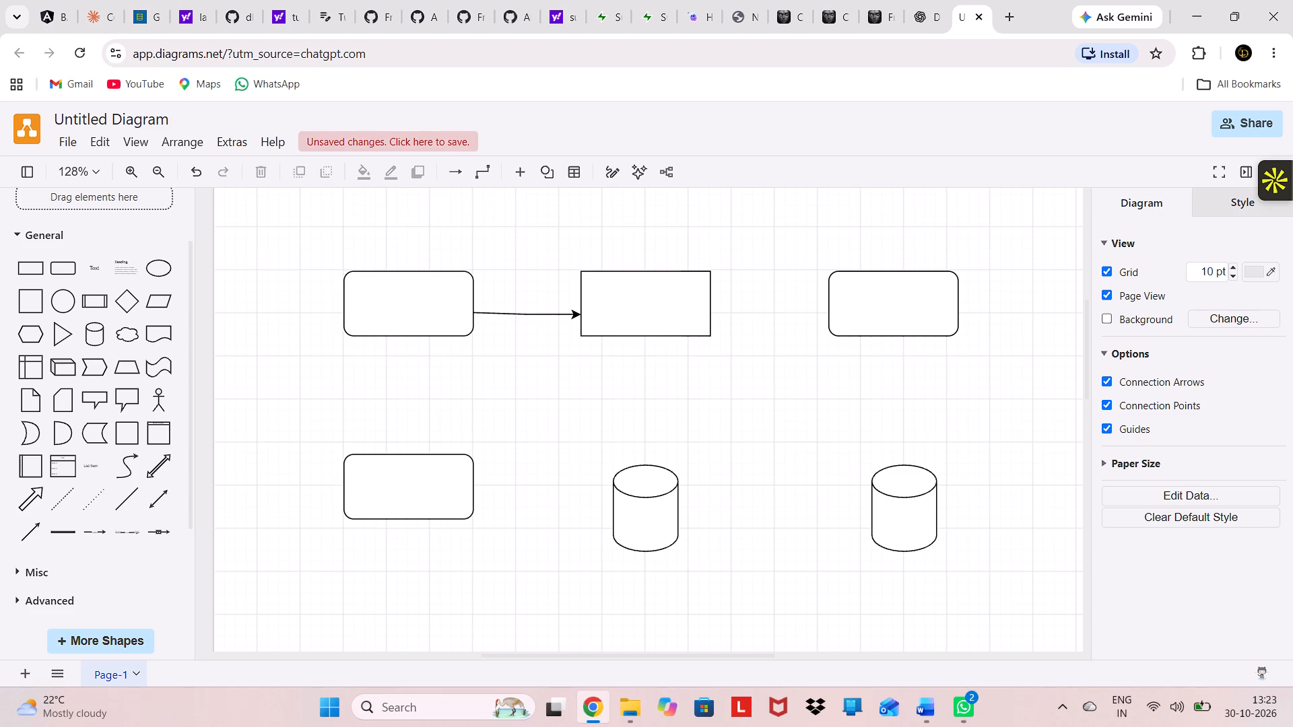
# Delete the arrow connecting the first rounded rectangle to the plain rectangle.
pyautogui.click(508, 314)
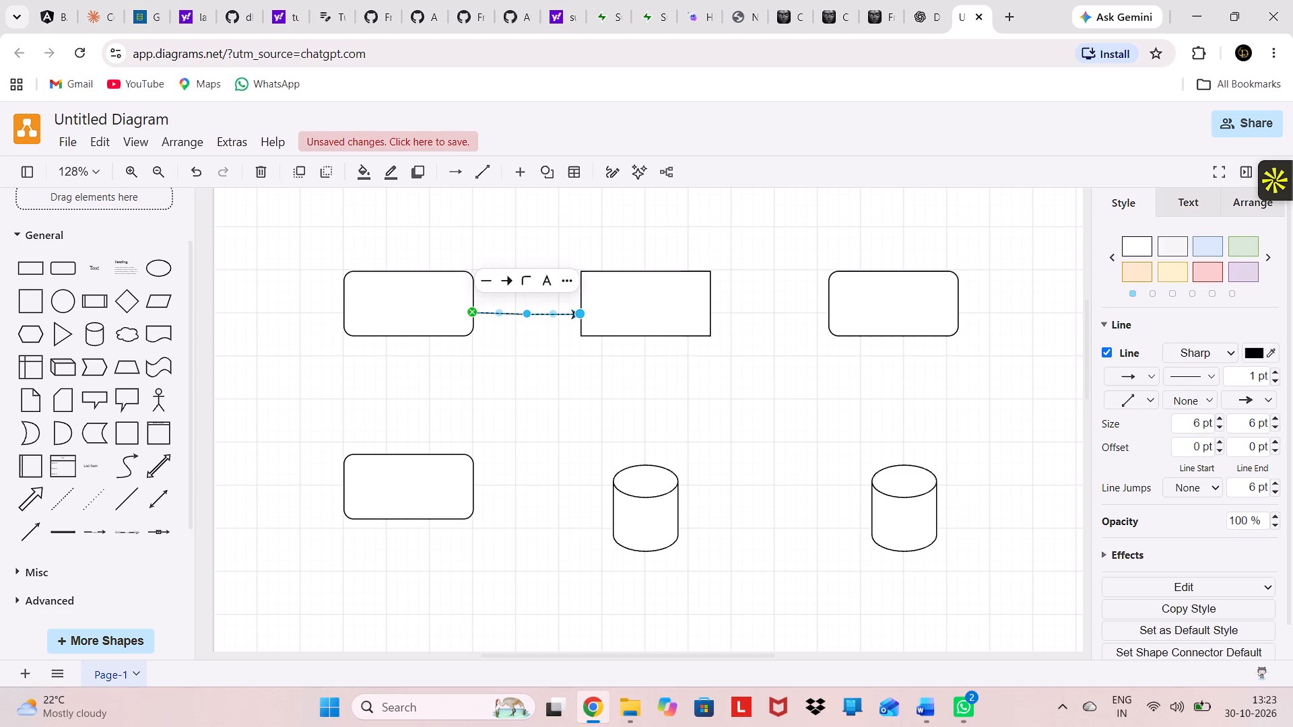
pyautogui.press('Delete')
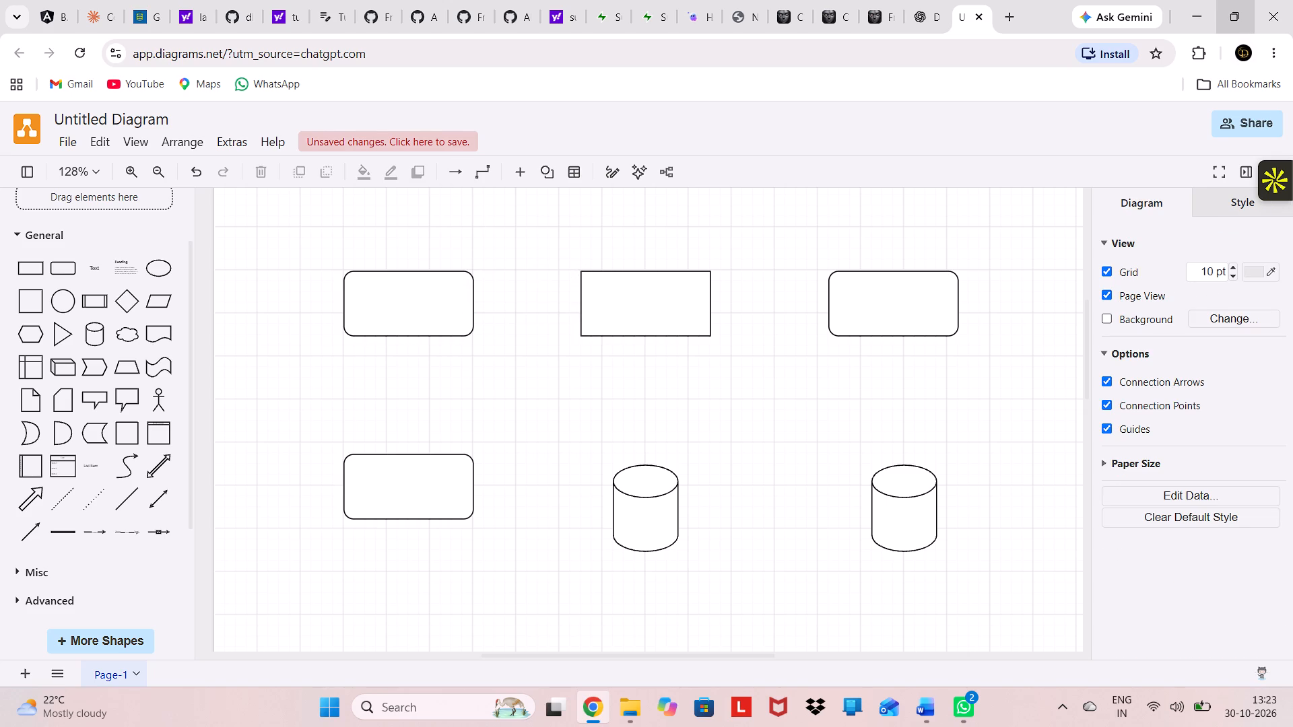
pyautogui.click(1140, 73)
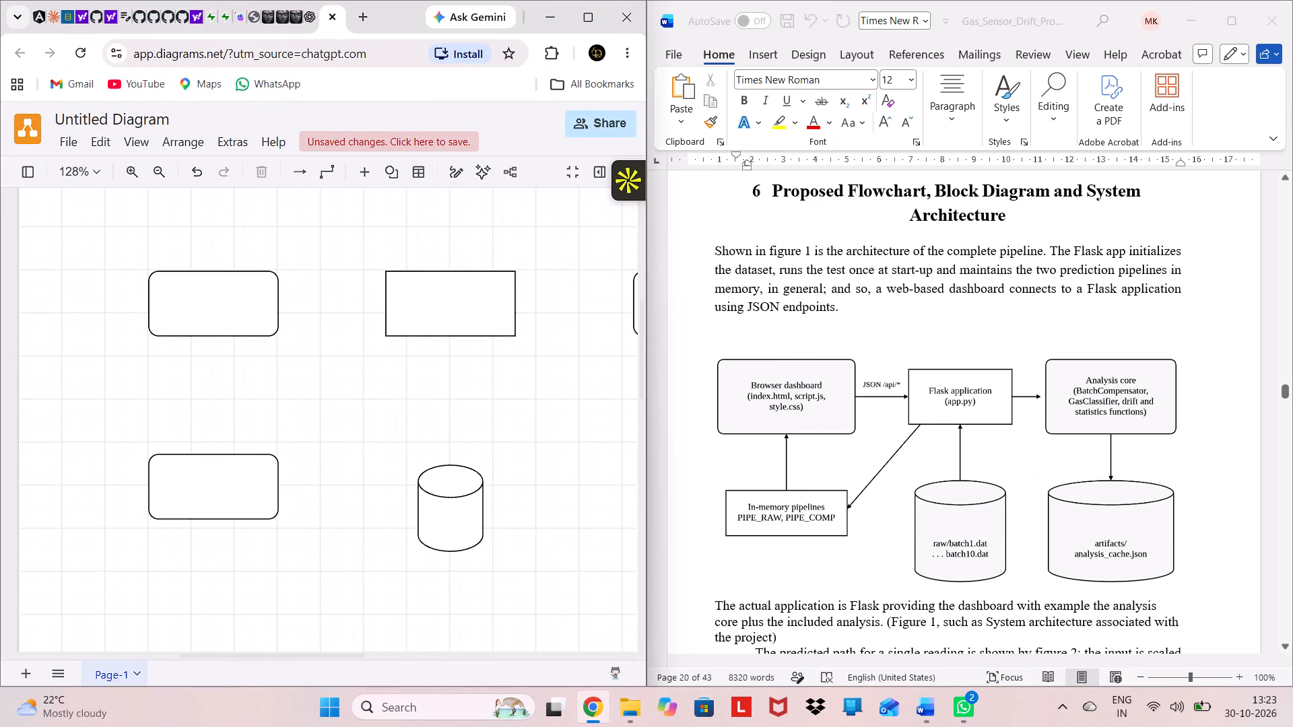
pyautogui.scroll(-4, 918, 578)
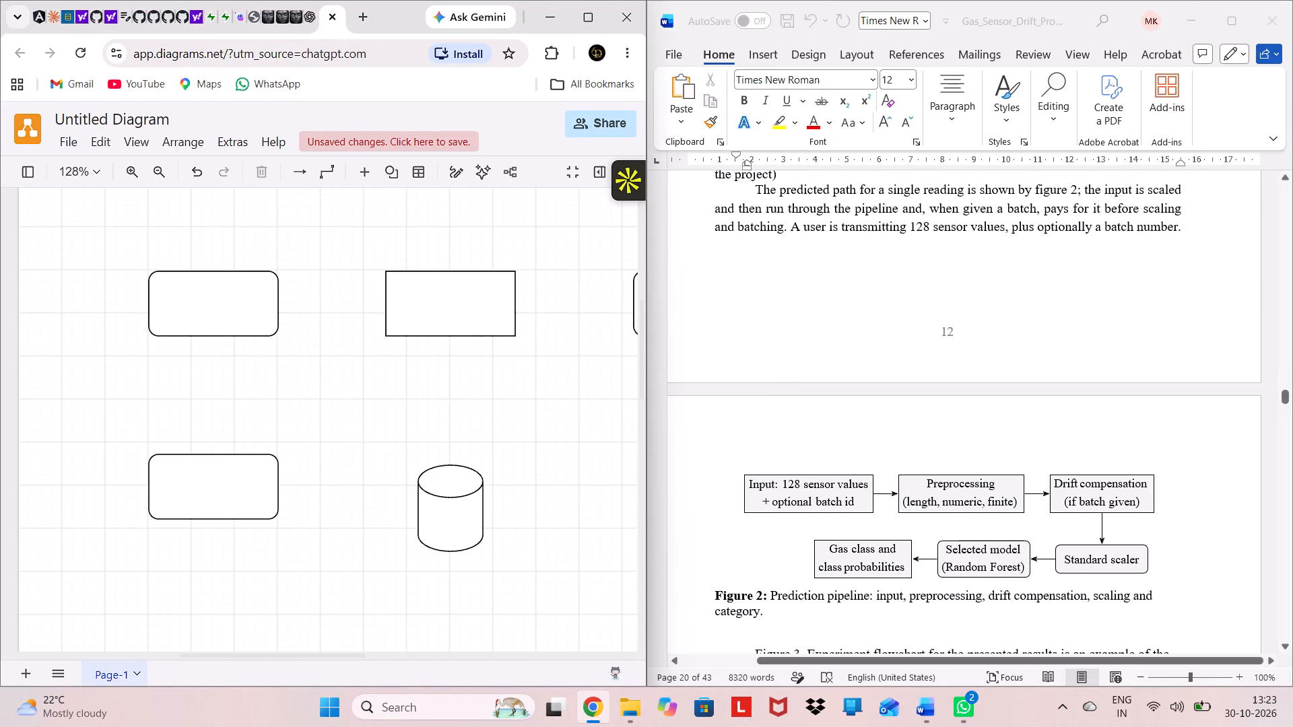
pyautogui.scroll(-1, 918, 578)
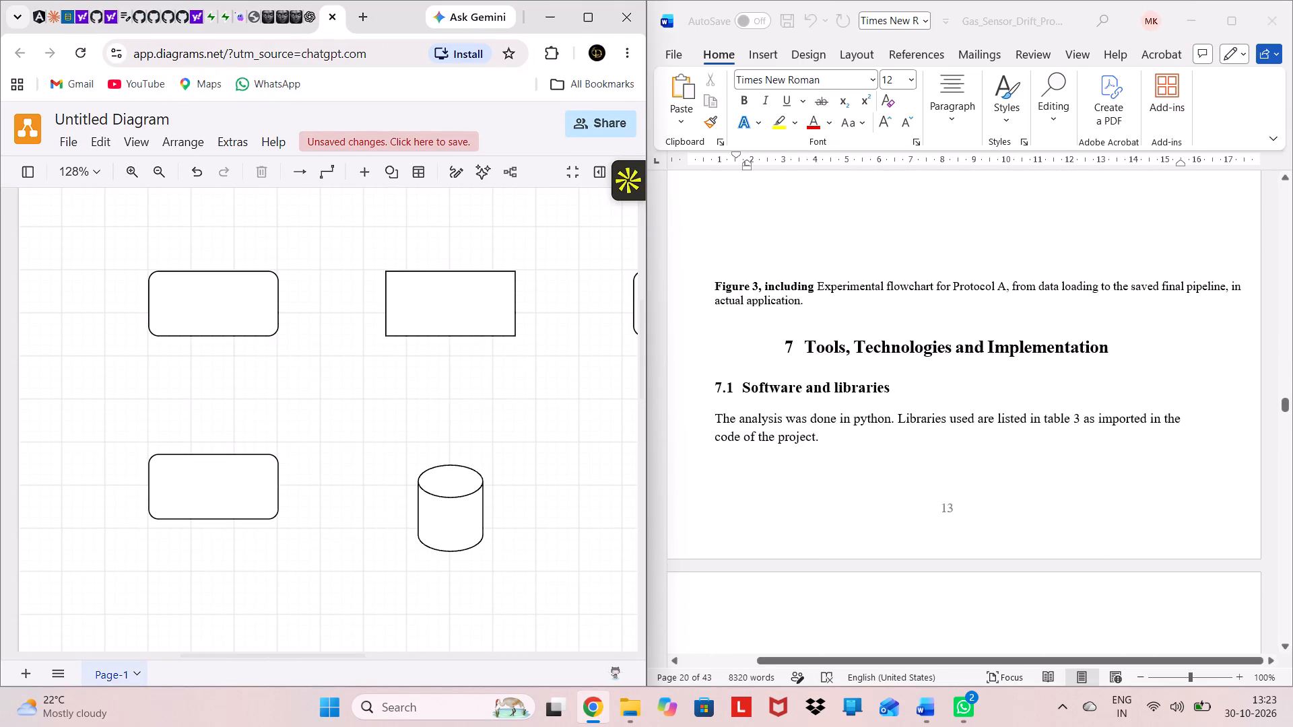
pyautogui.scroll(1, 918, 578)
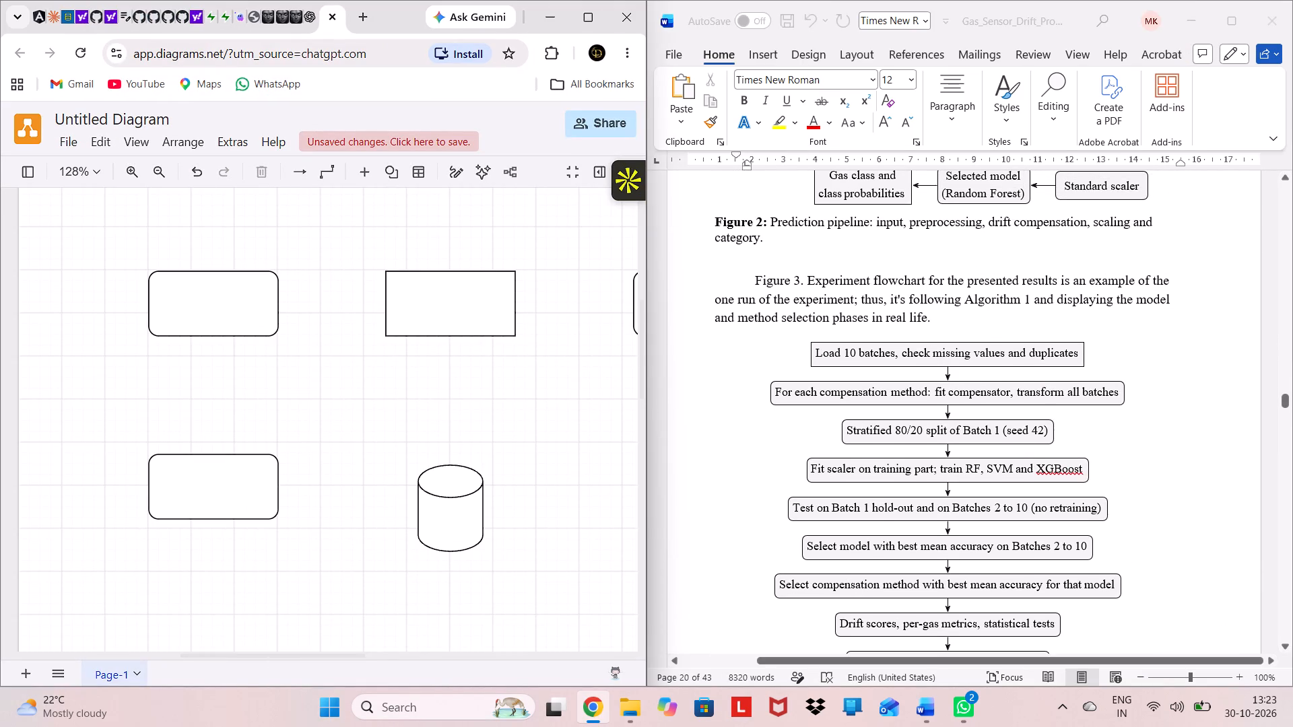
pyautogui.scroll(2, 918, 578)
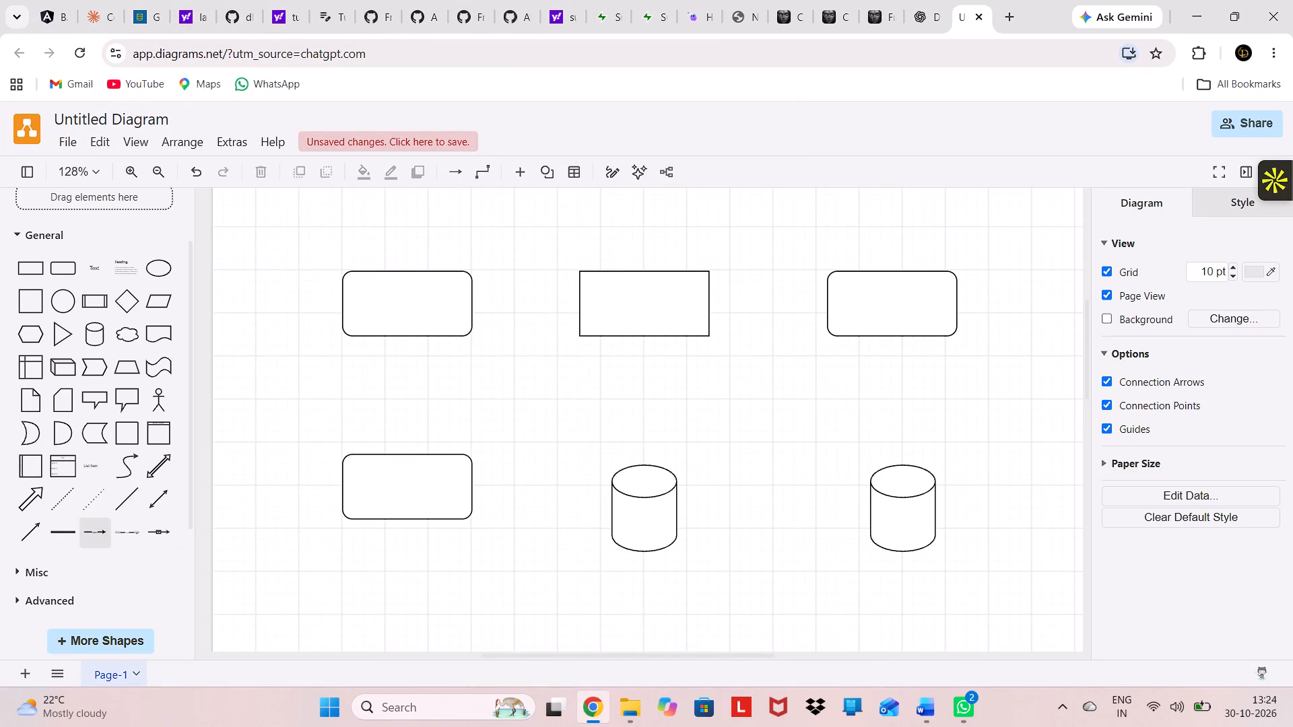
pyautogui.click(27, 536)
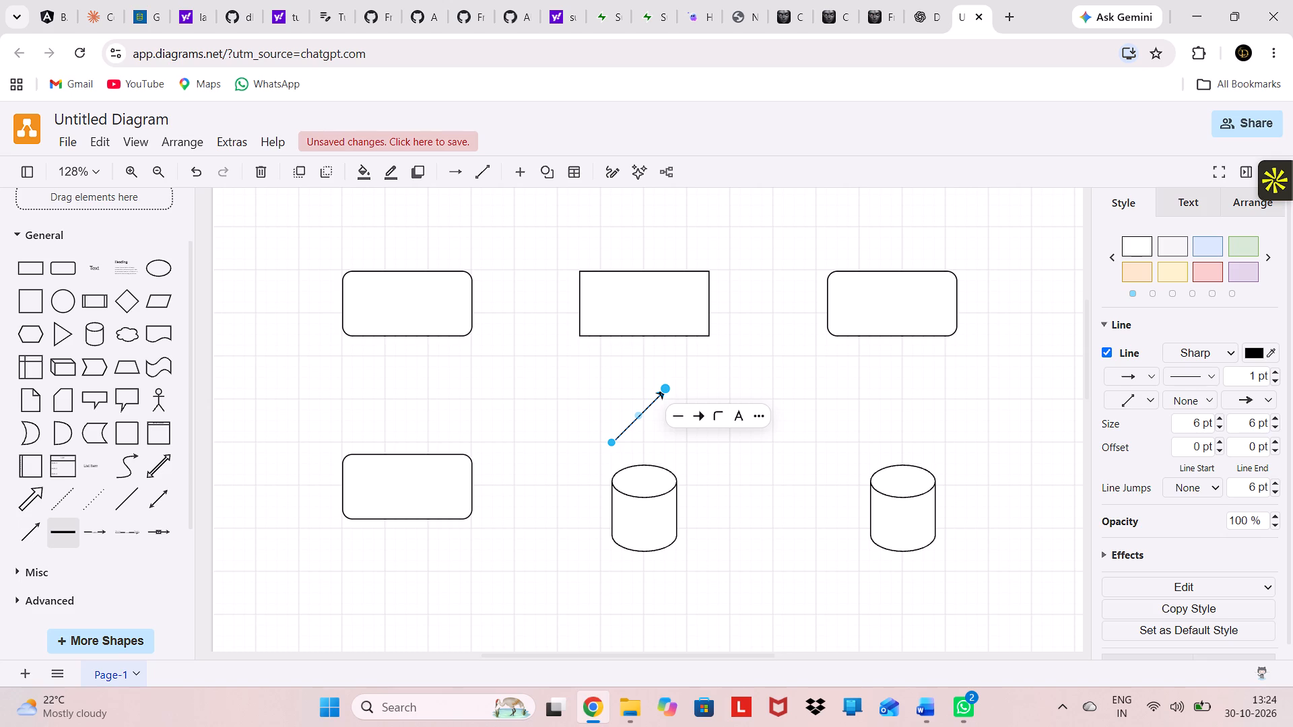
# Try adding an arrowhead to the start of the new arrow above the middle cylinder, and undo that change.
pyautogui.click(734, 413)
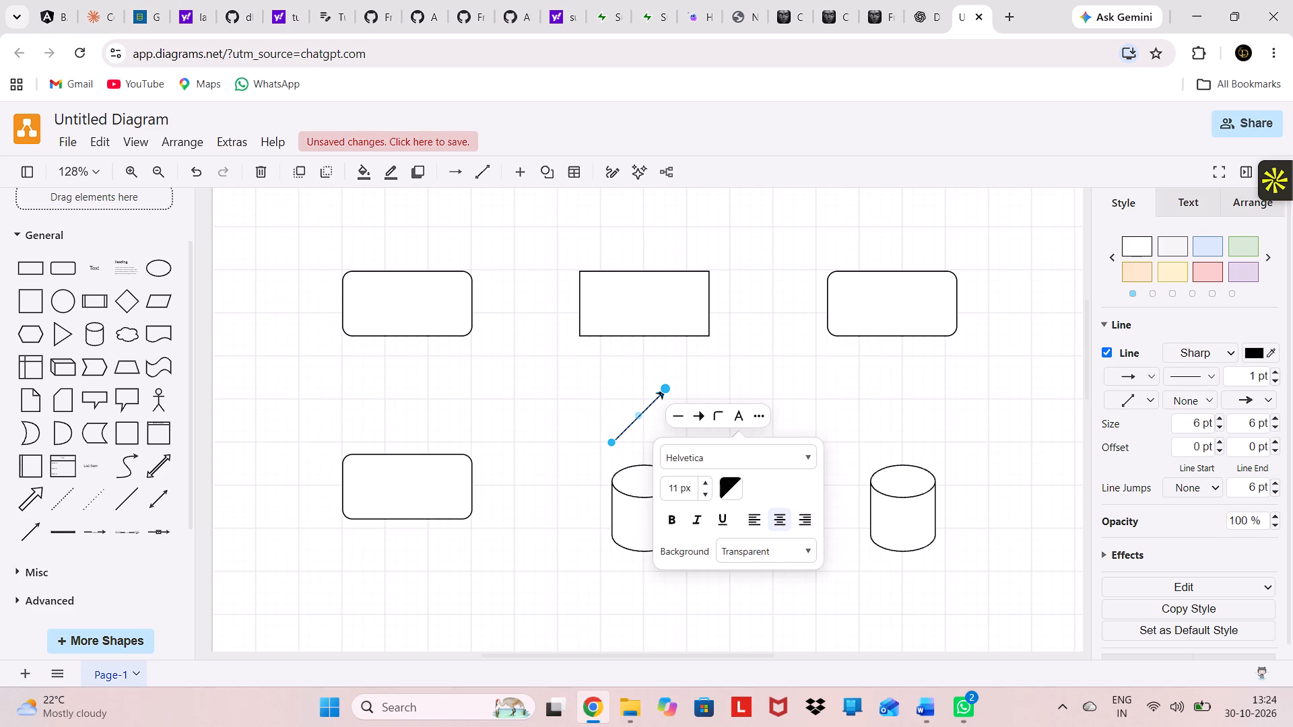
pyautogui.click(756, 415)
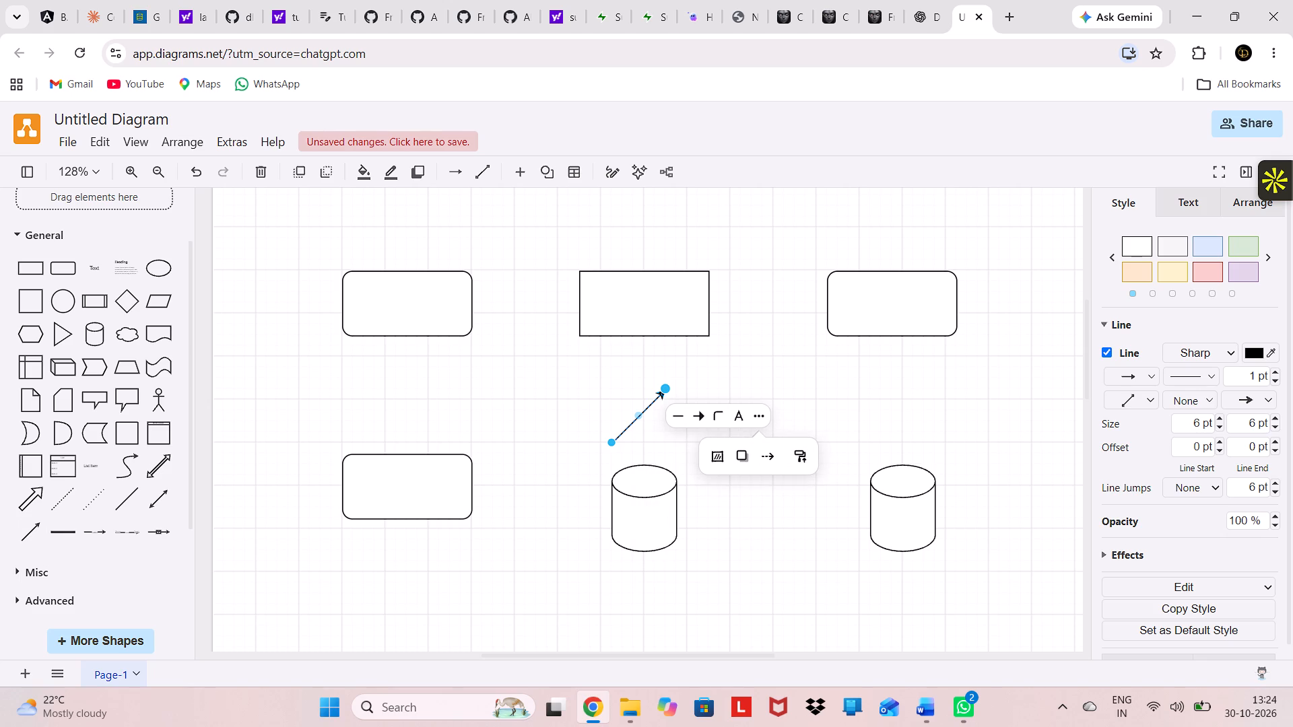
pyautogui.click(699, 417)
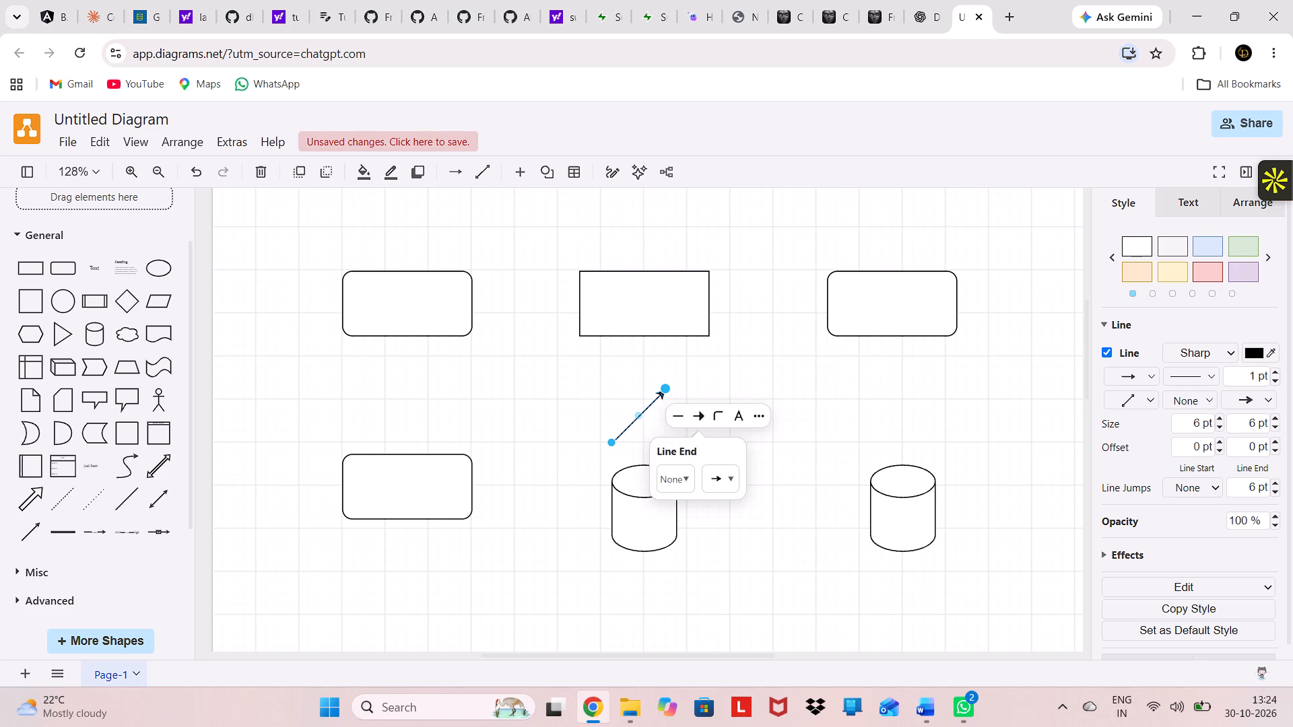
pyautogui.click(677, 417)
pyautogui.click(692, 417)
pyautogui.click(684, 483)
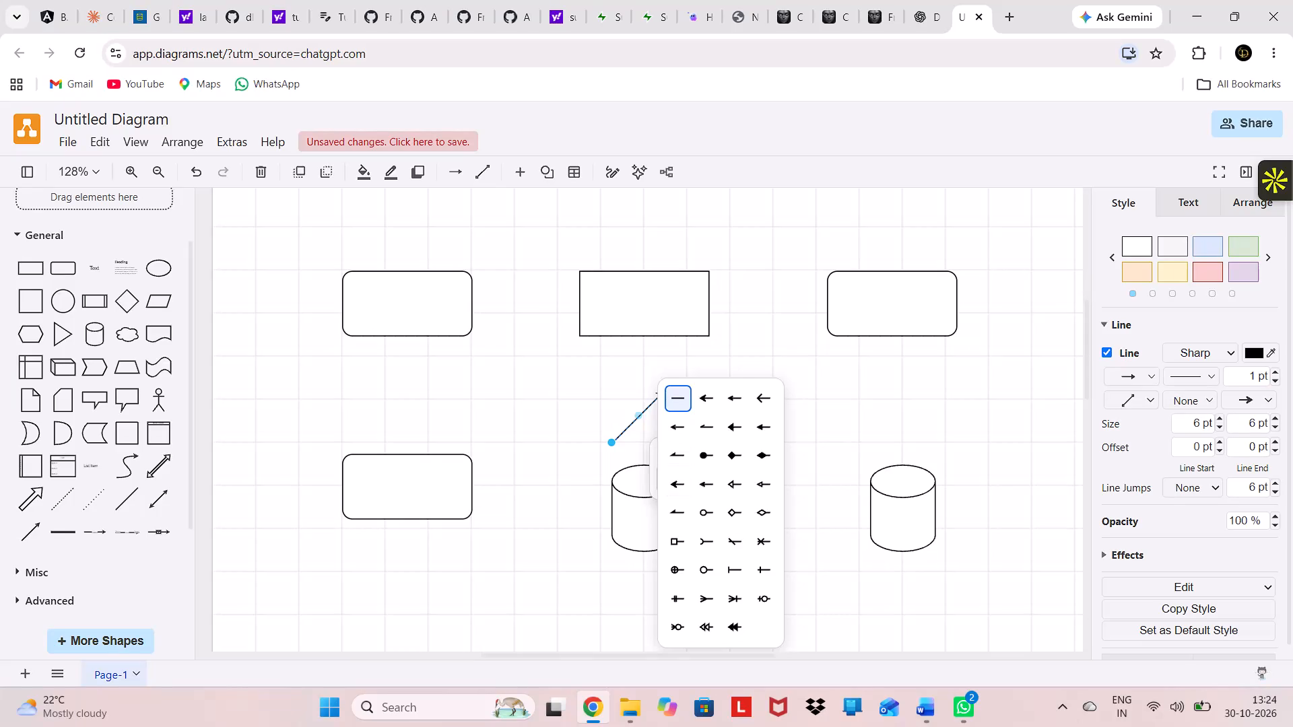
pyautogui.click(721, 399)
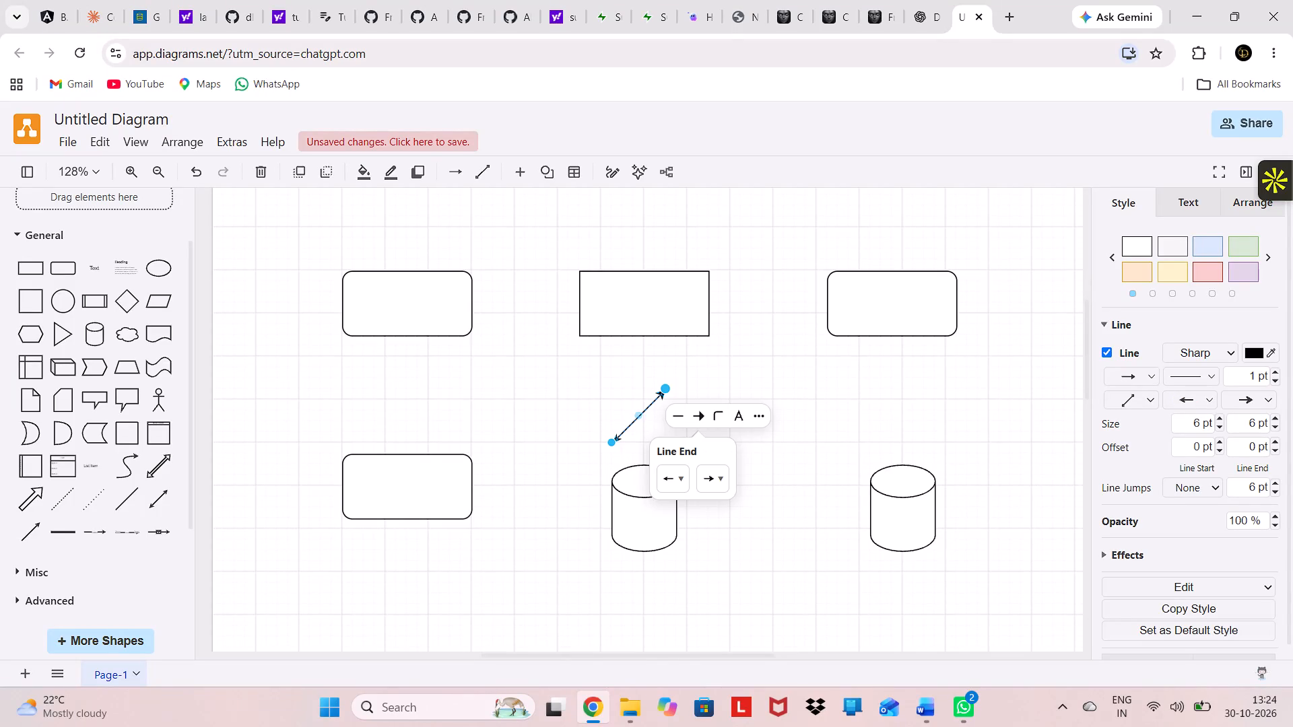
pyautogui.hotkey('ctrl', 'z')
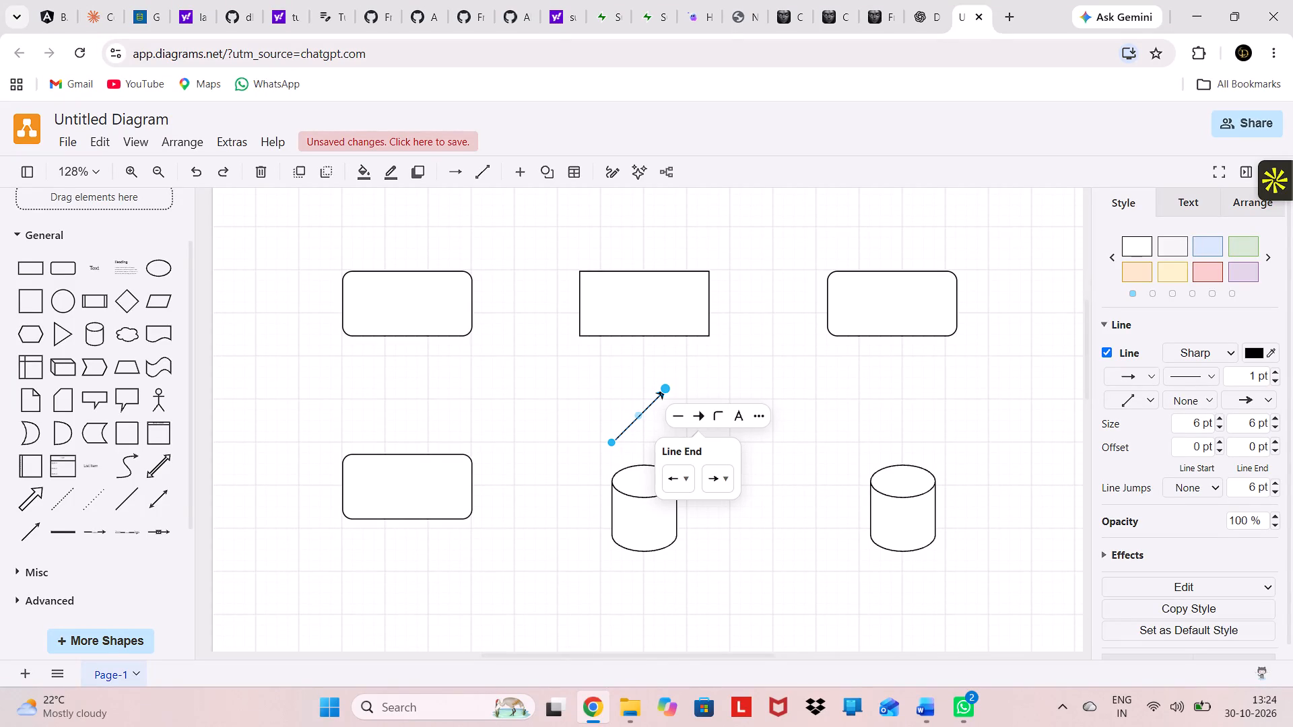
# Move the diagonal arrow from above the middle cylinder into the gap between the first rounded rectangle and the middle rectangle.
pyautogui.click(719, 376)
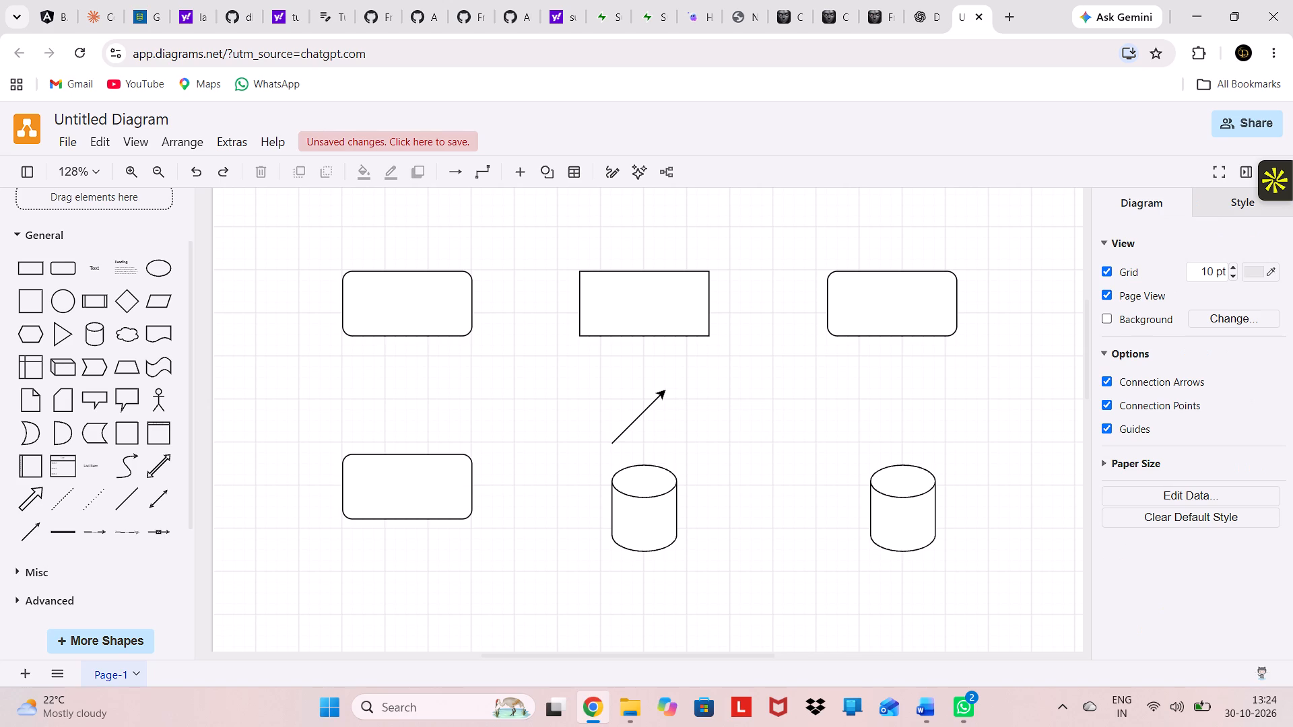
pyautogui.moveTo(642, 417); pyautogui.dragTo(522, 307)
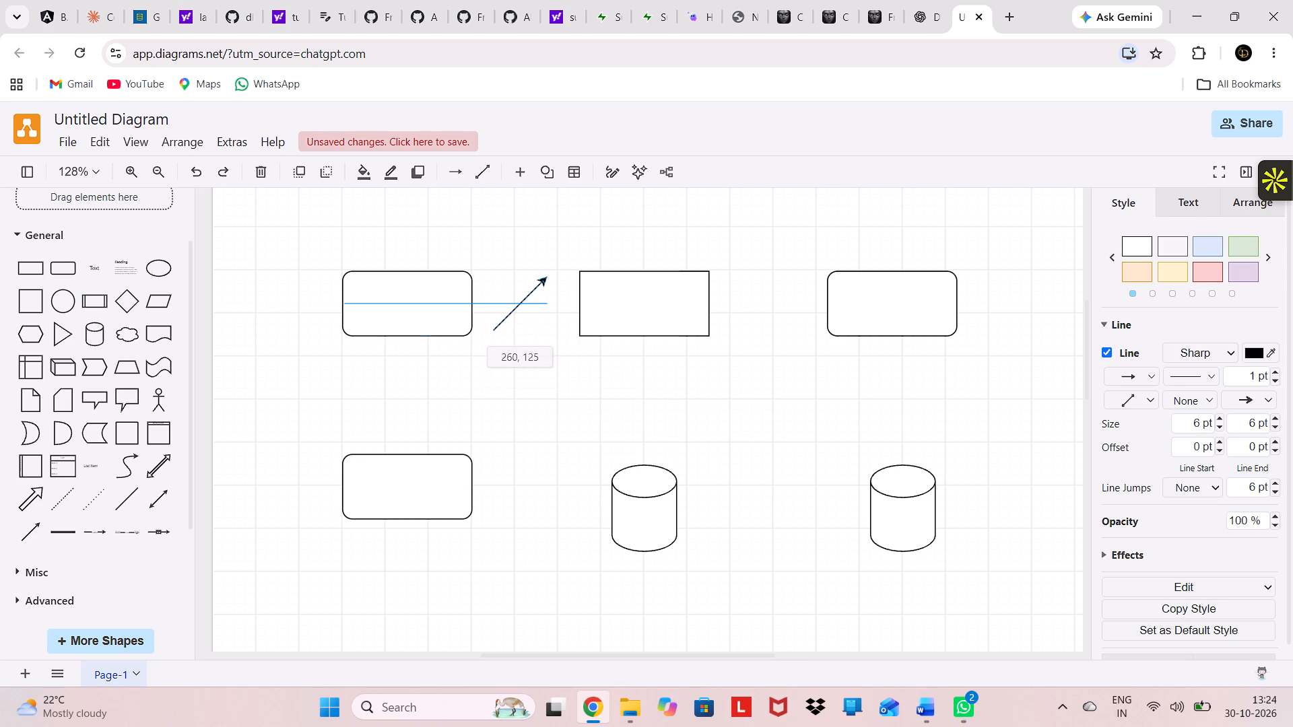
pyautogui.moveTo(522, 307); pyautogui.dragTo(517, 312)
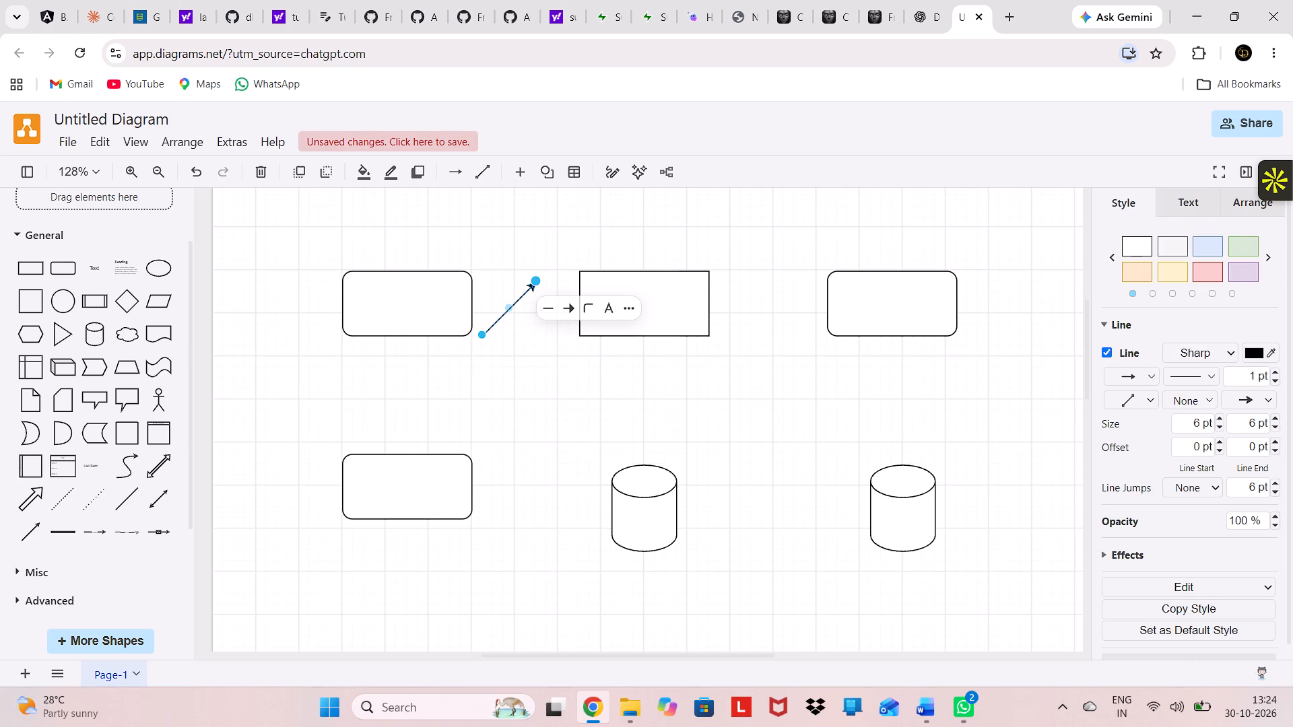
# Connect the arrow nearly horizontally from the first rounded rectangle's facing edge to the middle rectangle, with its head at the middle rectangle.
pyautogui.click(510, 310)
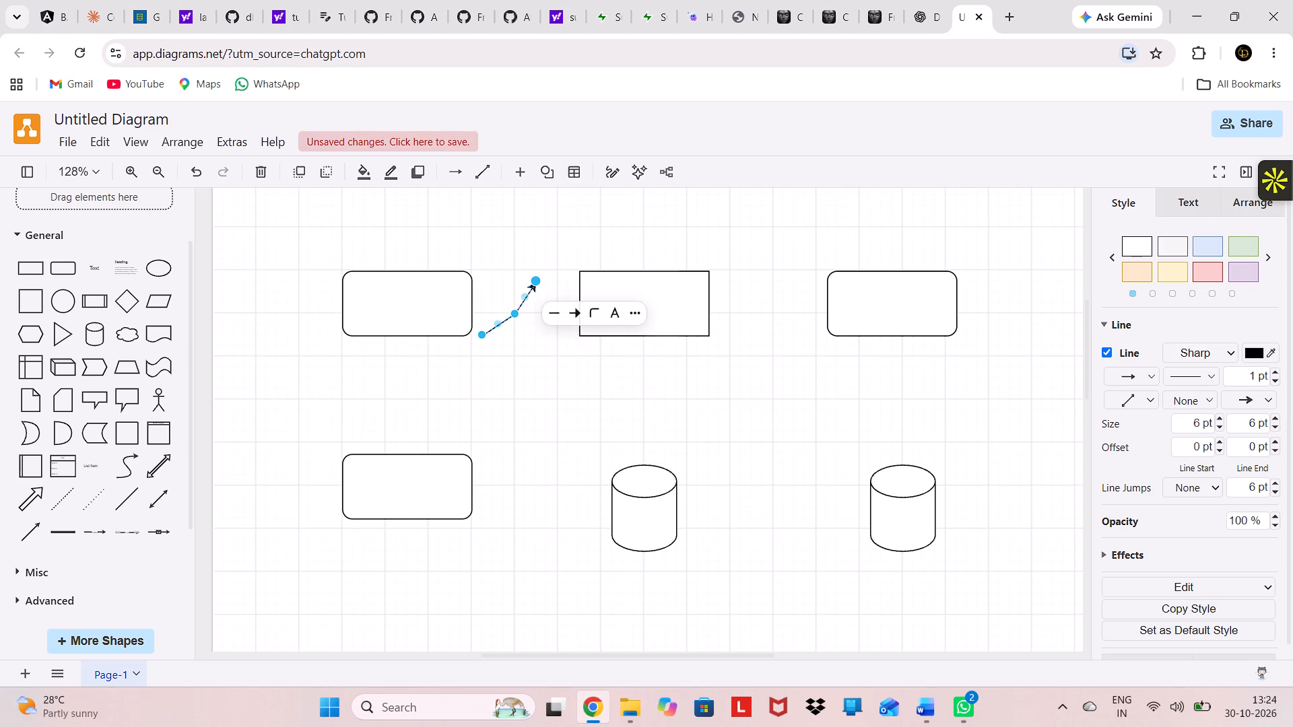
pyautogui.moveTo(535, 281); pyautogui.dragTo(587, 320)
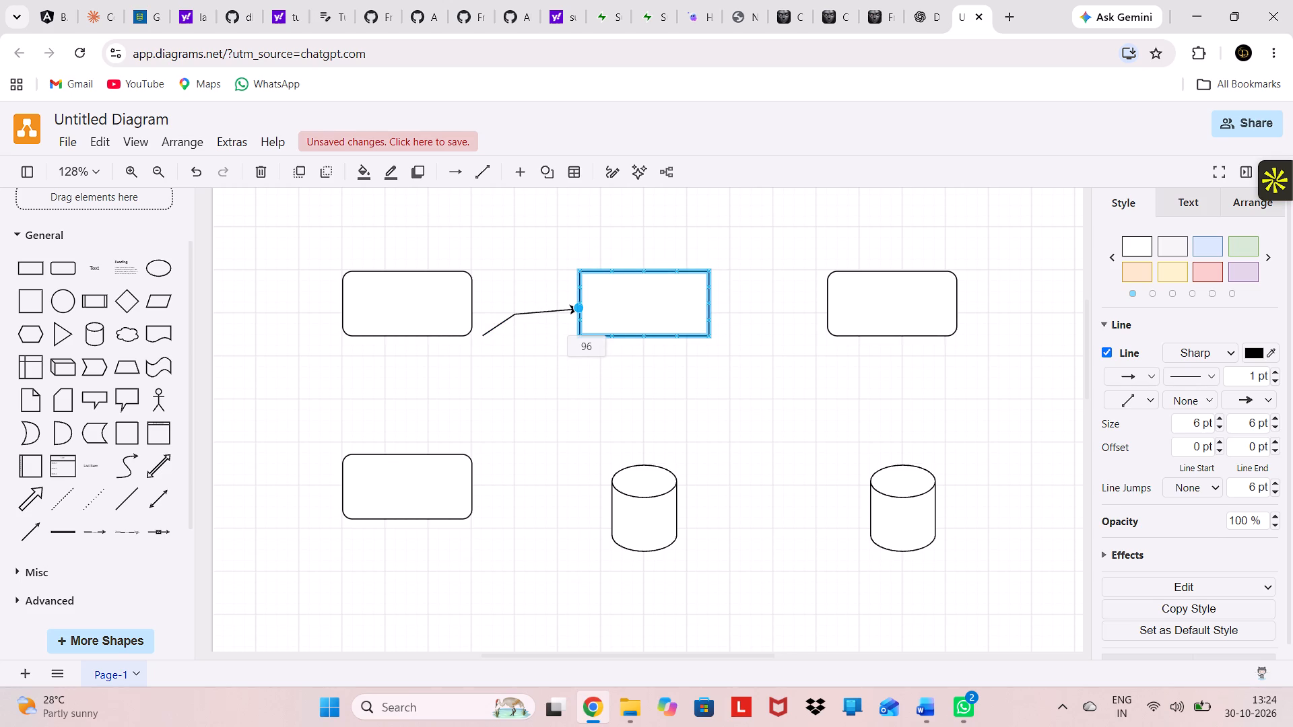
pyautogui.moveTo(587, 320); pyautogui.dragTo(583, 320)
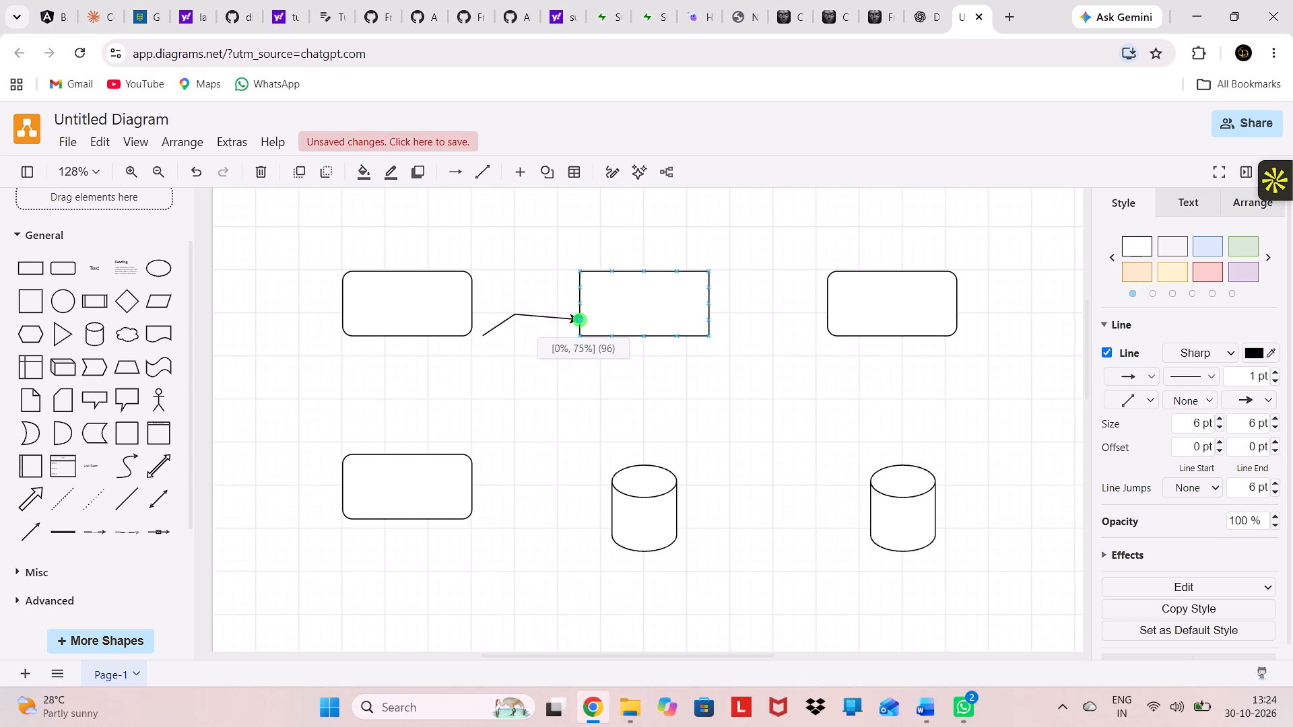
pyautogui.moveTo(583, 320); pyautogui.dragTo(567, 312)
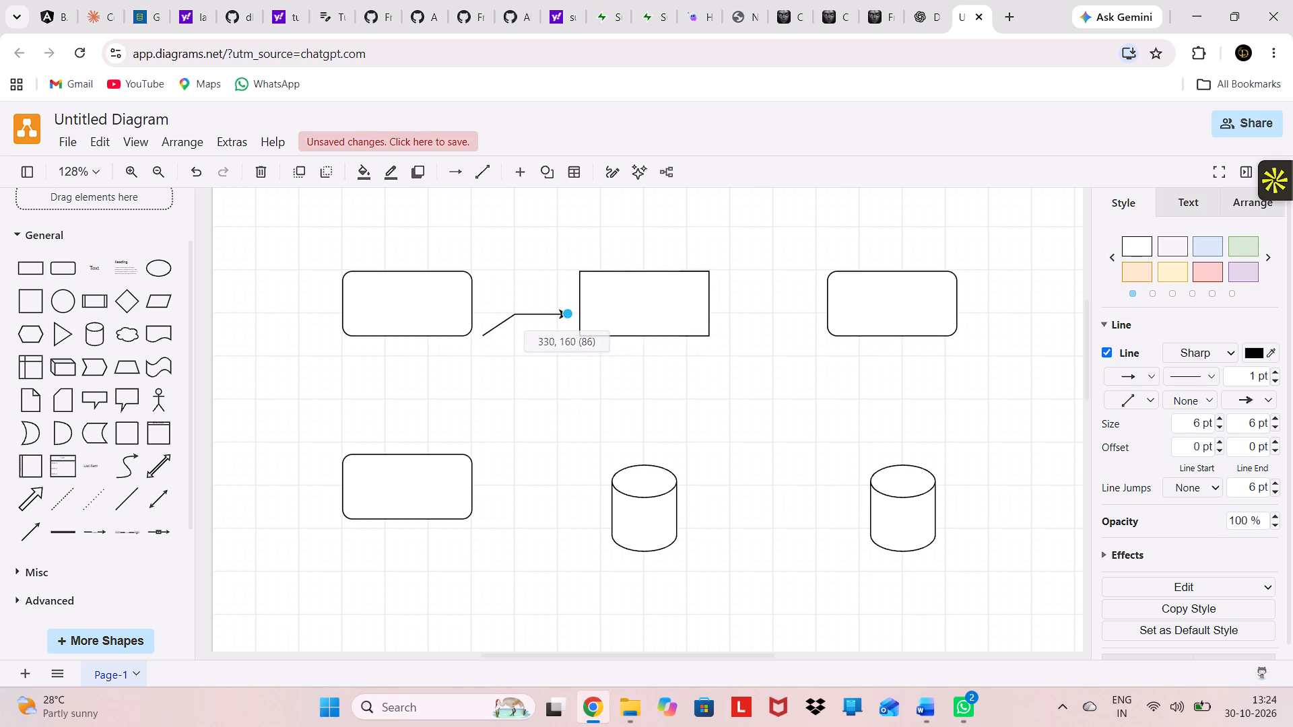
pyautogui.moveTo(567, 312); pyautogui.dragTo(581, 312)
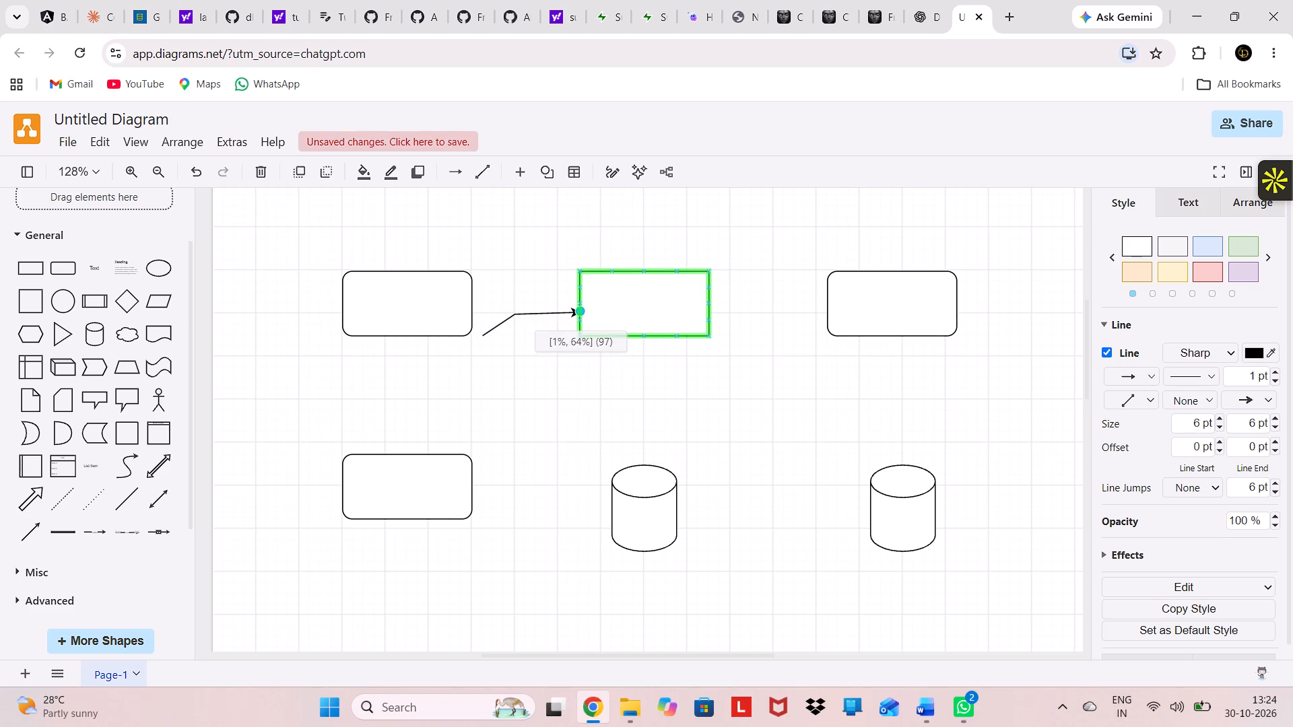
pyautogui.moveTo(581, 312); pyautogui.dragTo(581, 315)
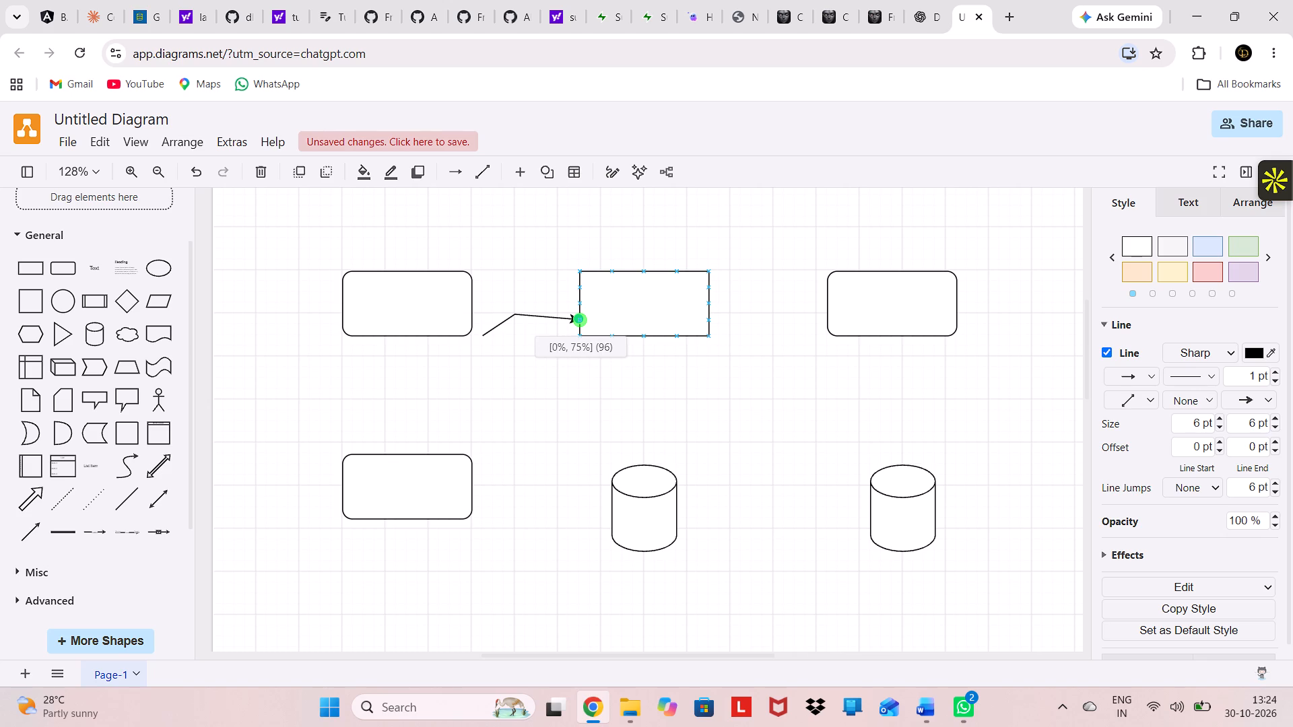
pyautogui.moveTo(581, 315); pyautogui.dragTo(583, 312)
pyautogui.moveTo(481, 331); pyautogui.dragTo(462, 308)
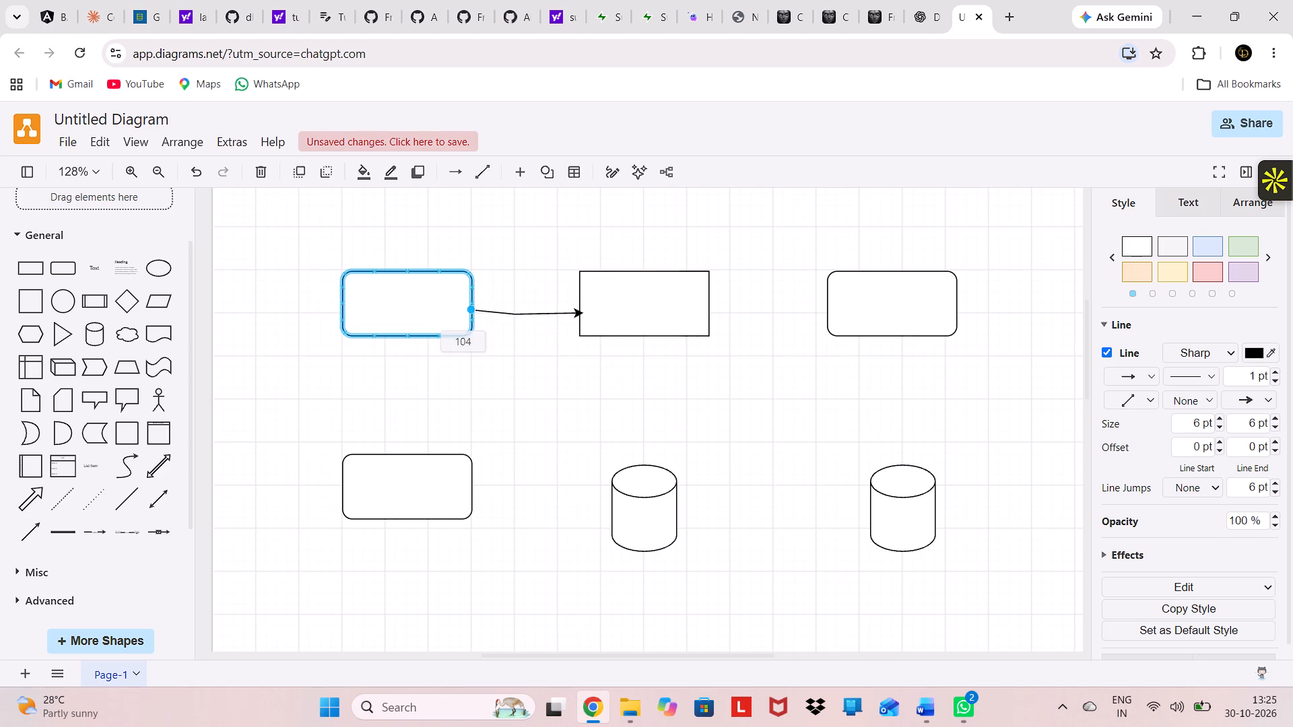
pyautogui.moveTo(462, 308); pyautogui.dragTo(467, 314)
pyautogui.moveTo(467, 314); pyautogui.dragTo(469, 313)
pyautogui.click(533, 374)
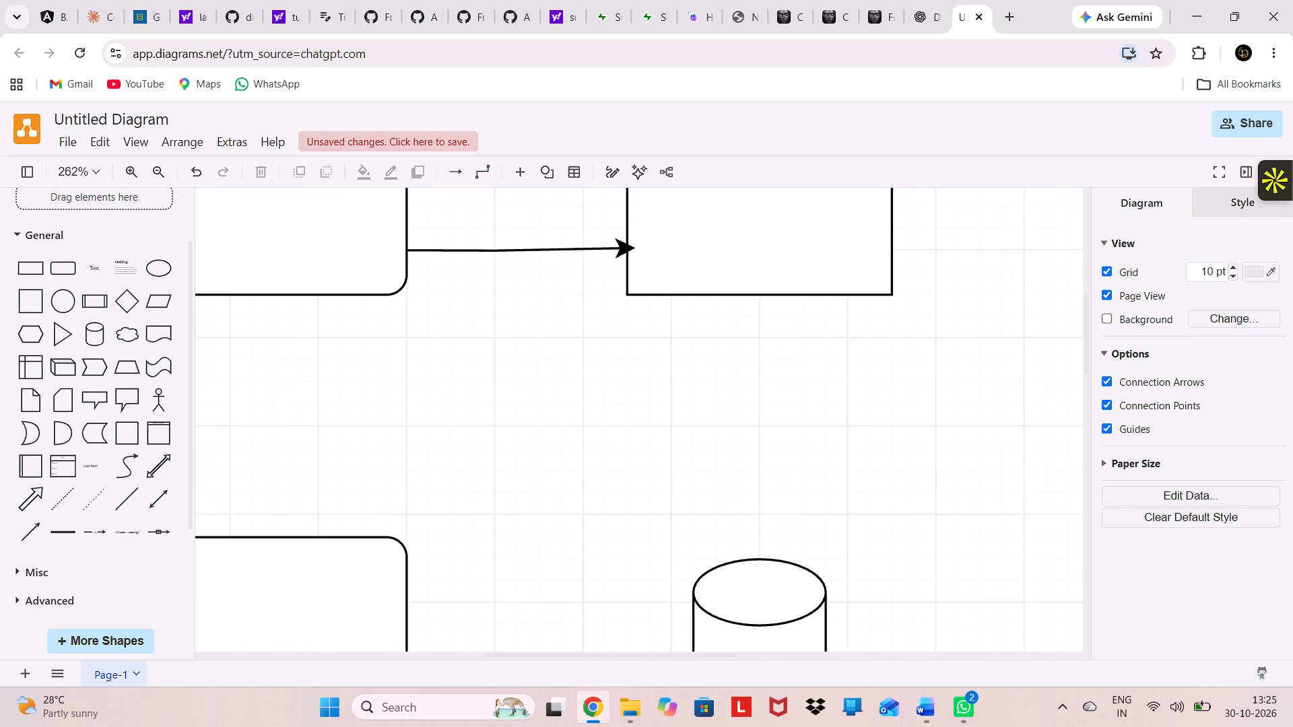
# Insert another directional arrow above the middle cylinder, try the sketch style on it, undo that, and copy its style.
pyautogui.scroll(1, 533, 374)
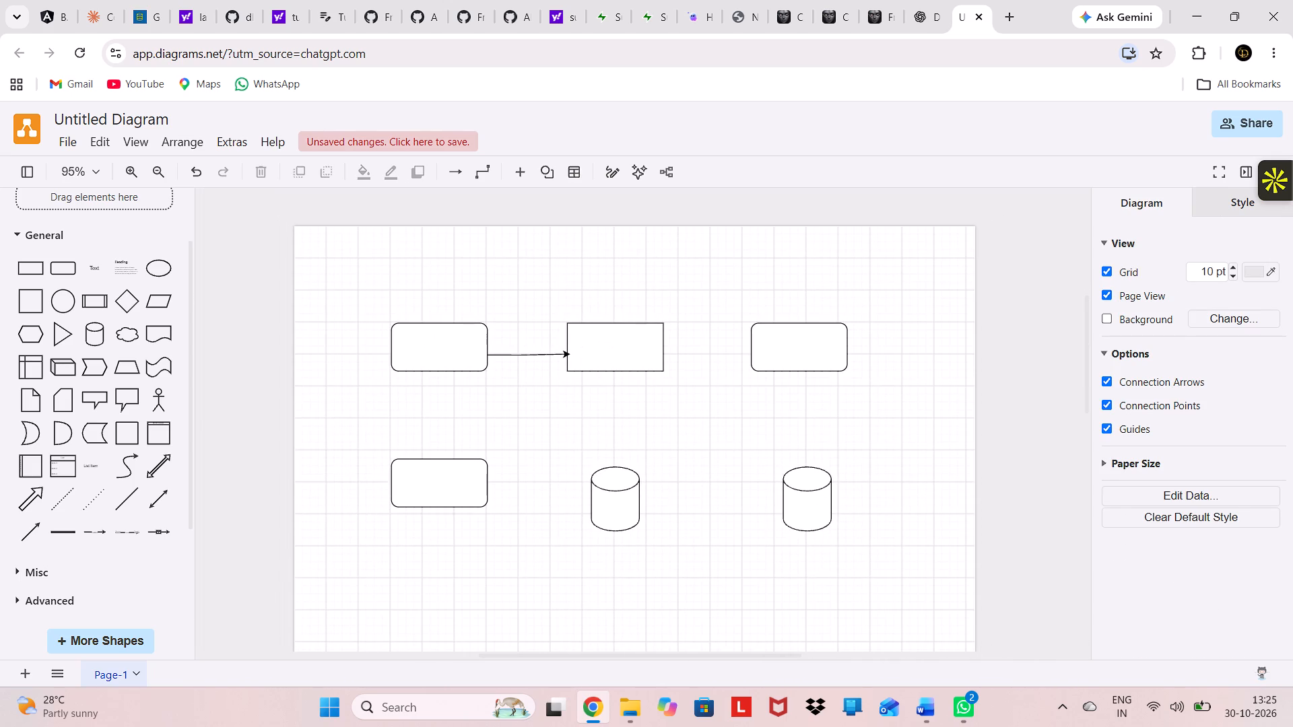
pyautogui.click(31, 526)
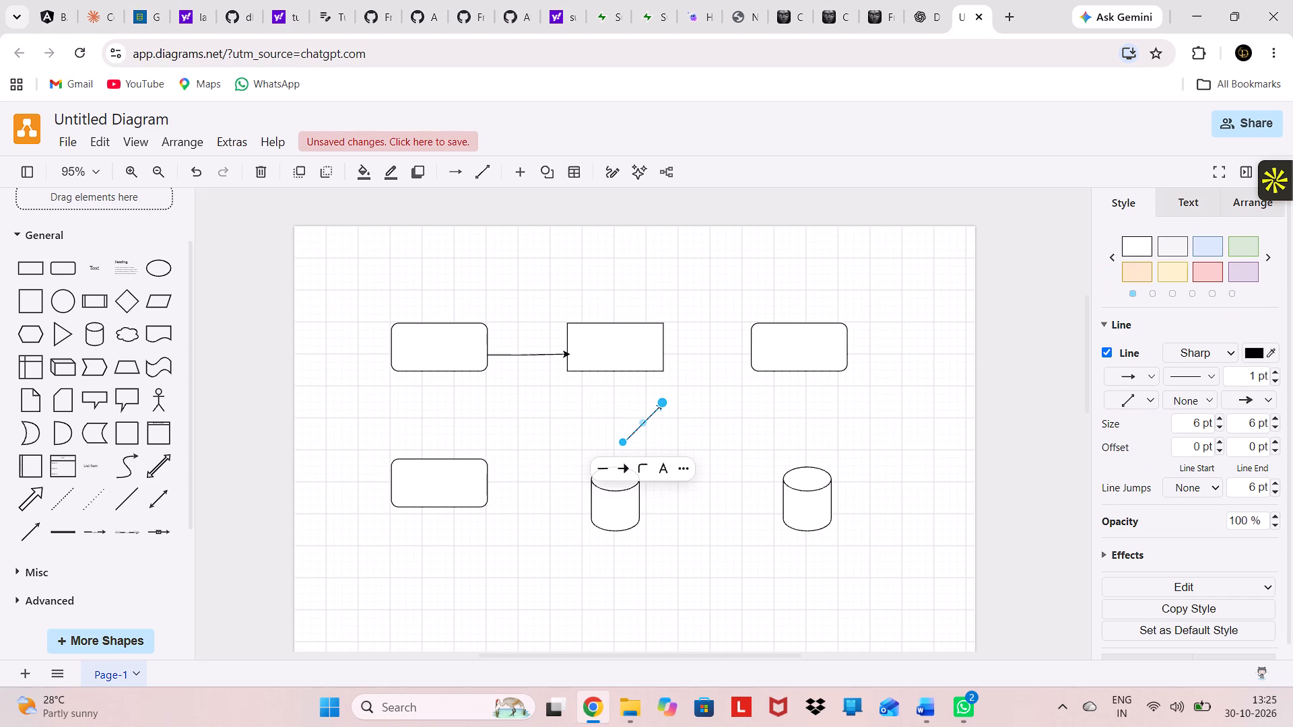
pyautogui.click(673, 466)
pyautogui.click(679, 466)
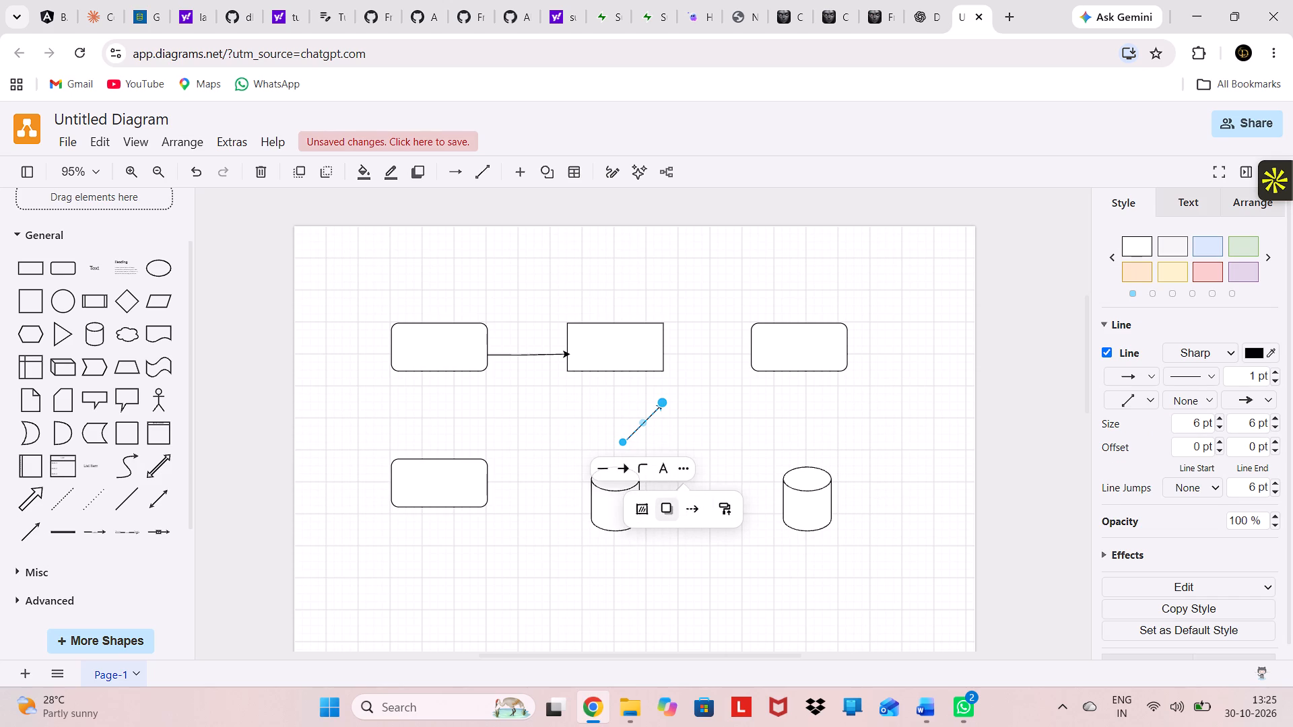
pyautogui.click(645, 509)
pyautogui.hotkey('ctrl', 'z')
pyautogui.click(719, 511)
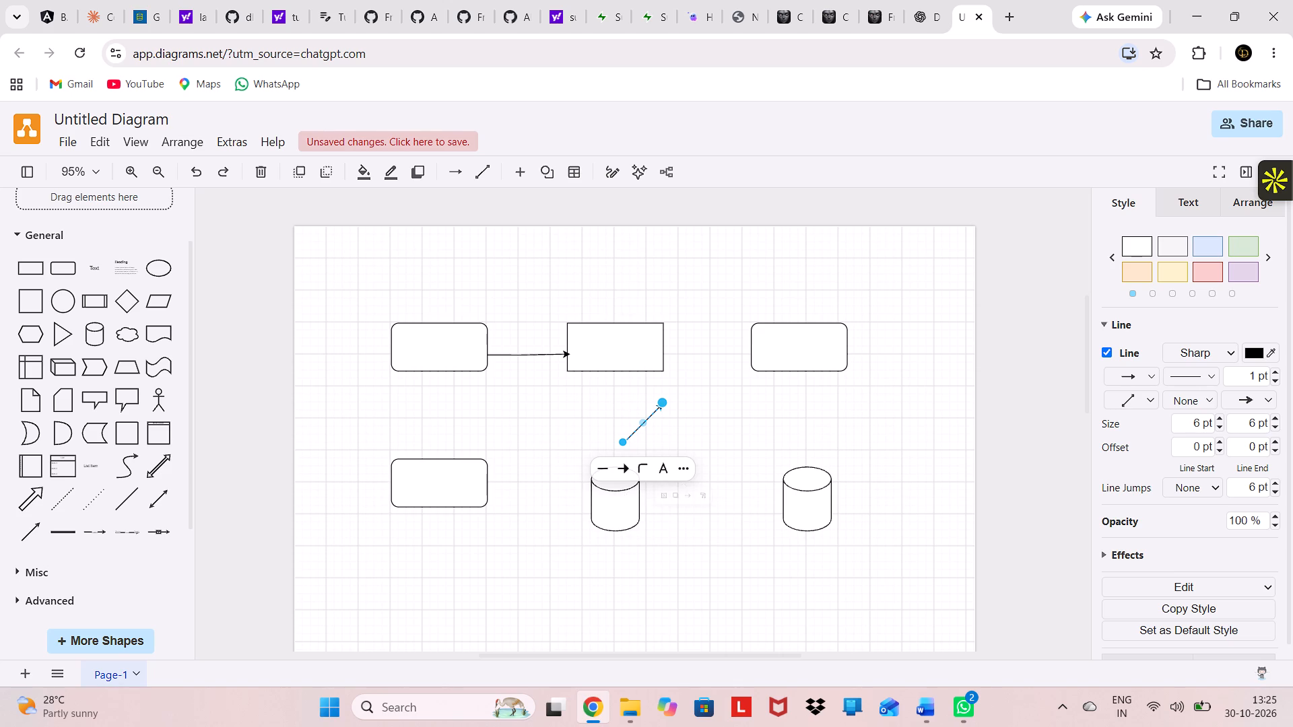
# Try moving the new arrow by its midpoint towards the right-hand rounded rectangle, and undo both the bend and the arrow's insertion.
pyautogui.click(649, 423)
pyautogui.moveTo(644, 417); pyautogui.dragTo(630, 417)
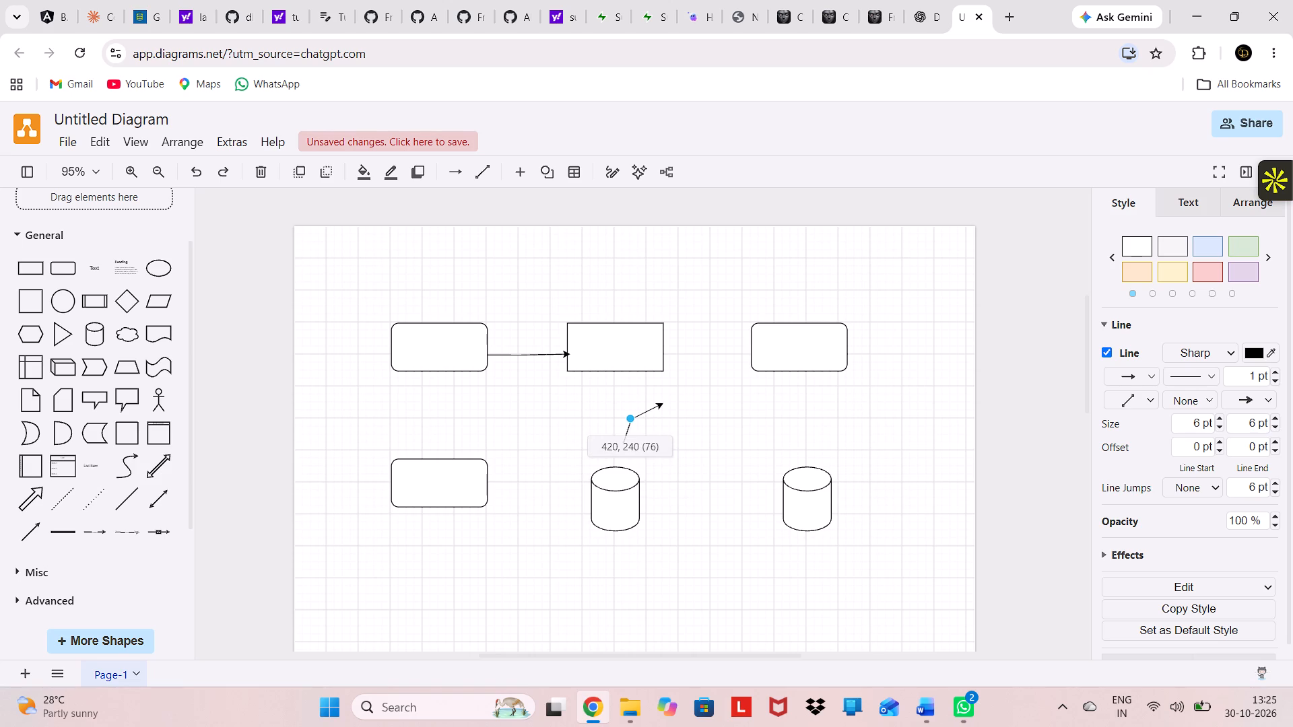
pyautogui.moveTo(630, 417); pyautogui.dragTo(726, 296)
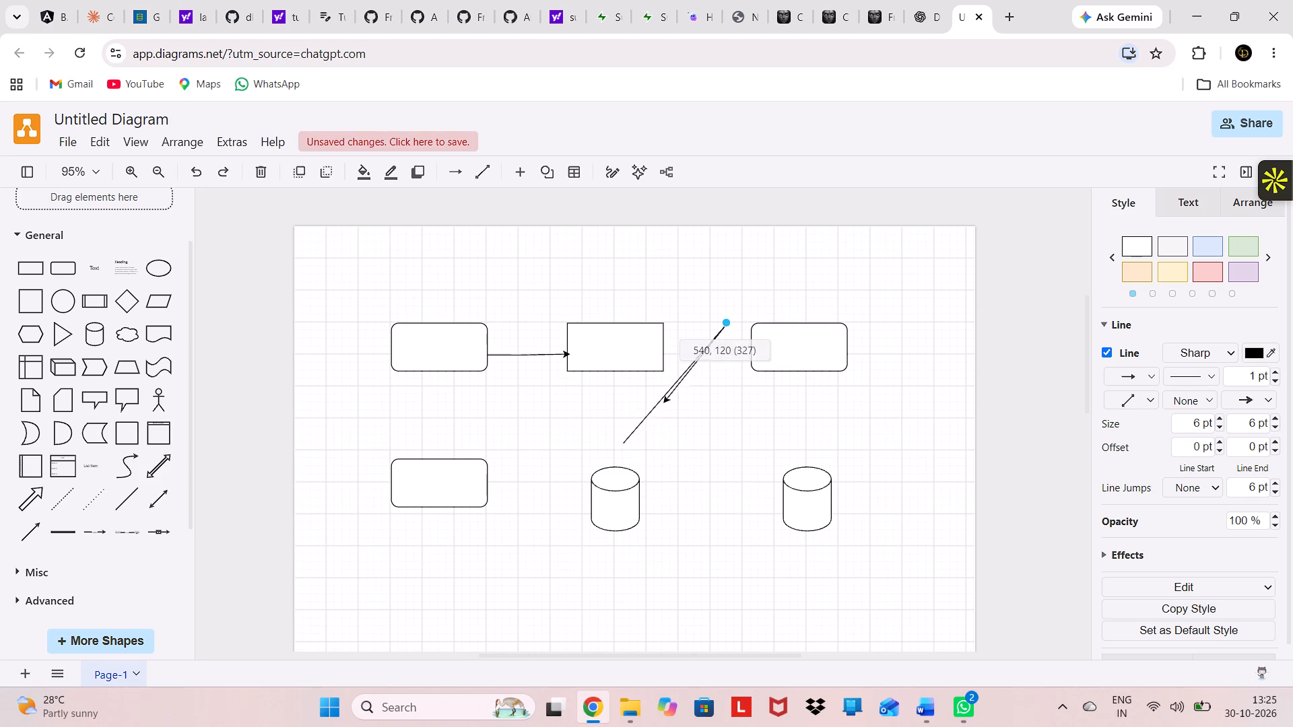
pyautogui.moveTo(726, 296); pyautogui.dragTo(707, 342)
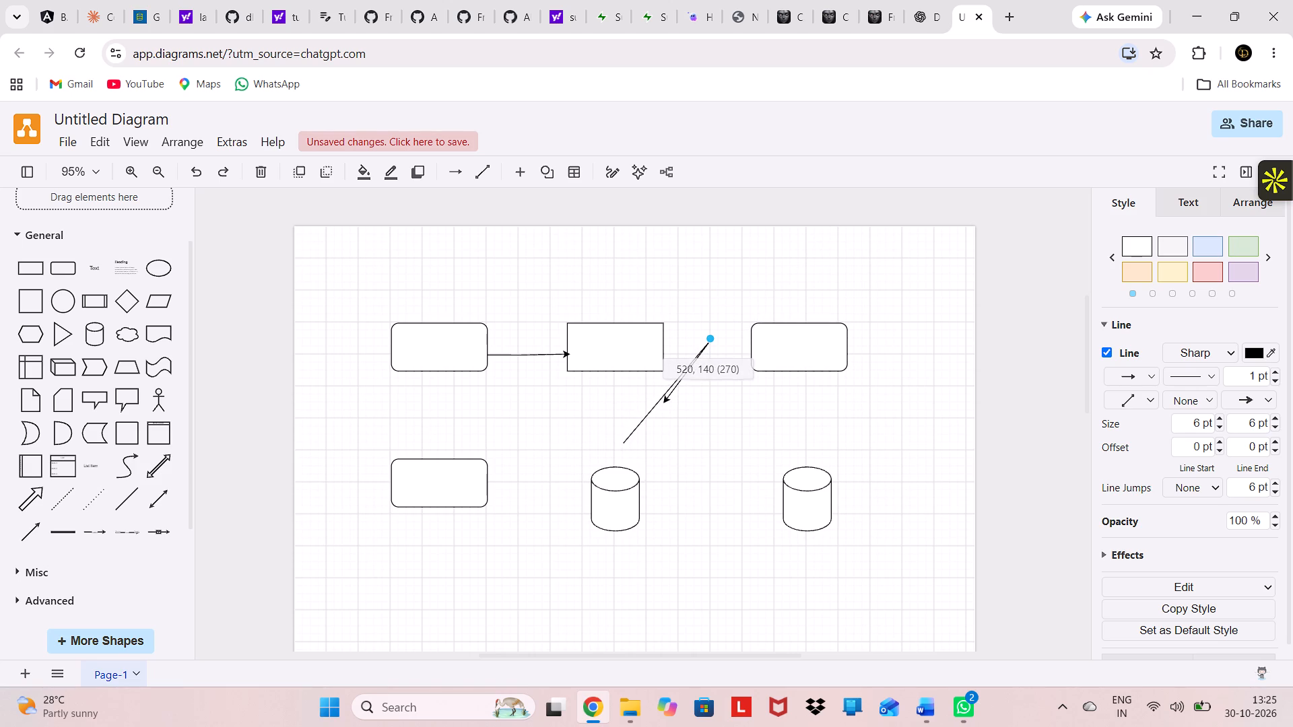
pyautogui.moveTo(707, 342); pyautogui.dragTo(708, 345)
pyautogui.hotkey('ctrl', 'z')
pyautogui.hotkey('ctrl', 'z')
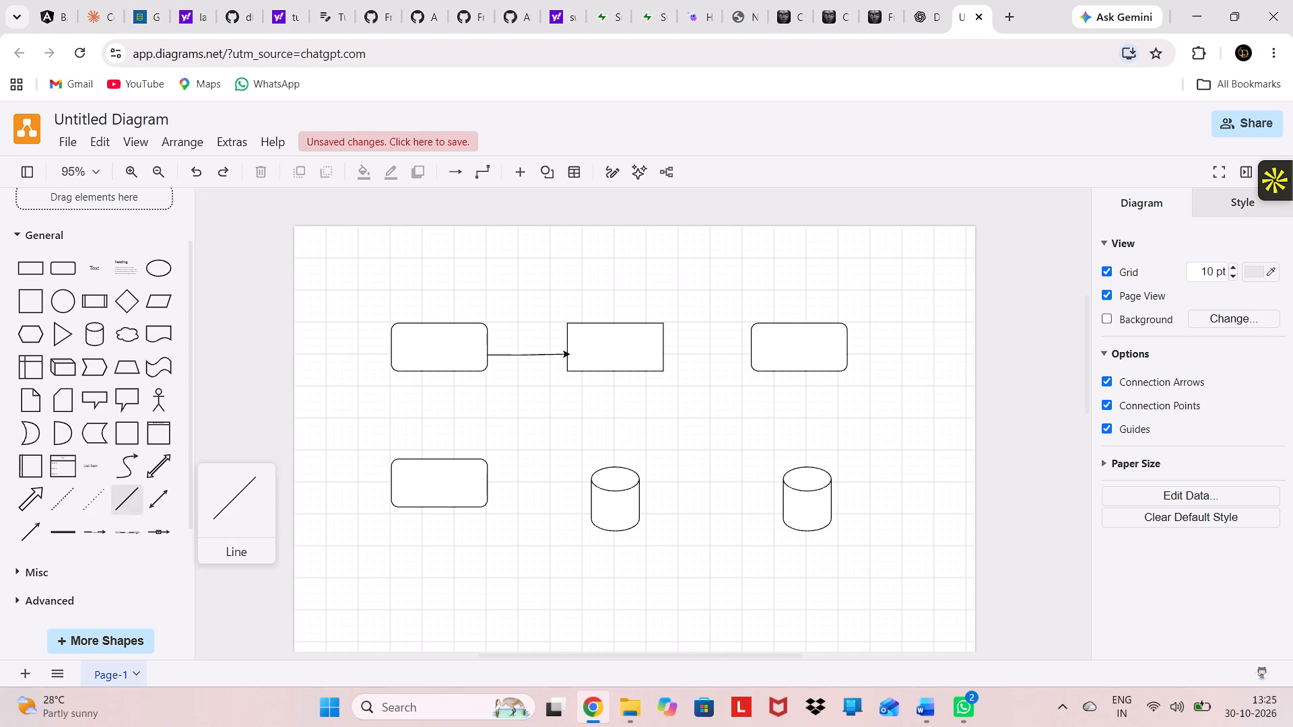
# Insert a directional arrow and place it just below the gap between the middle rectangle and the top-right rounded rectangle.
pyautogui.click(38, 529)
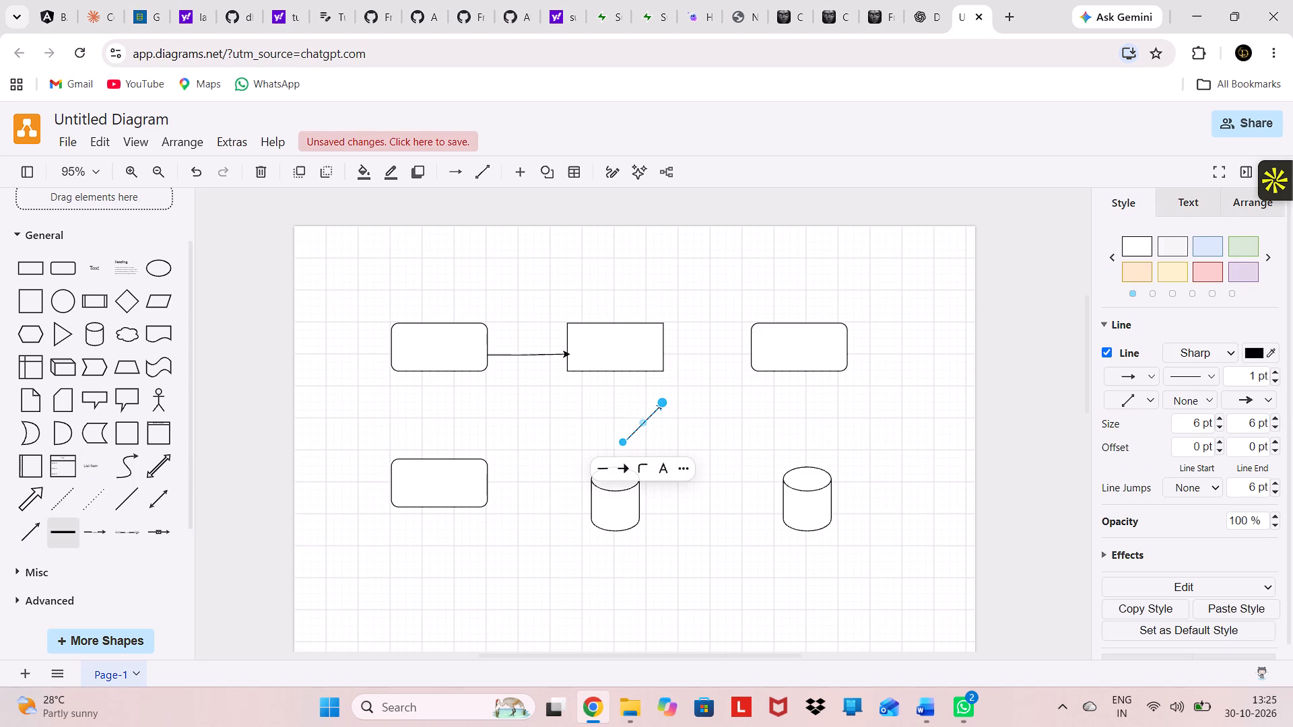
pyautogui.click(648, 423)
pyautogui.click(671, 423)
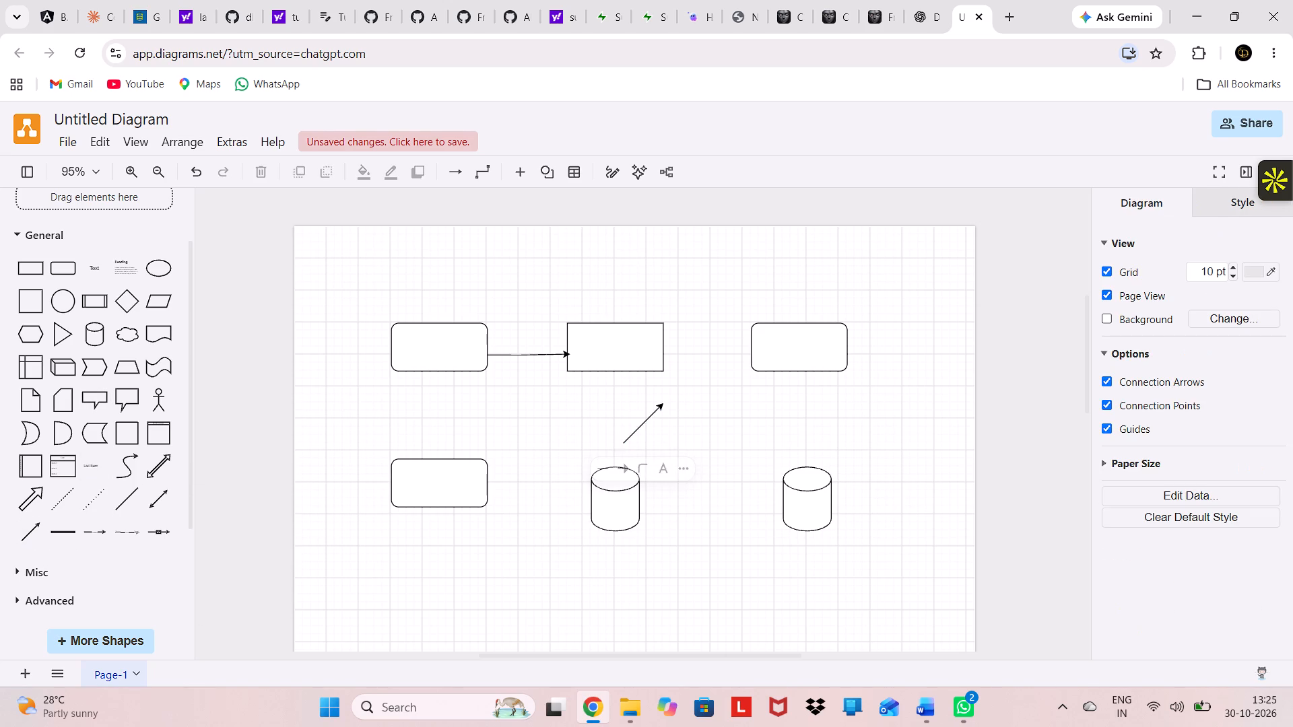
pyautogui.moveTo(643, 424); pyautogui.dragTo(710, 353)
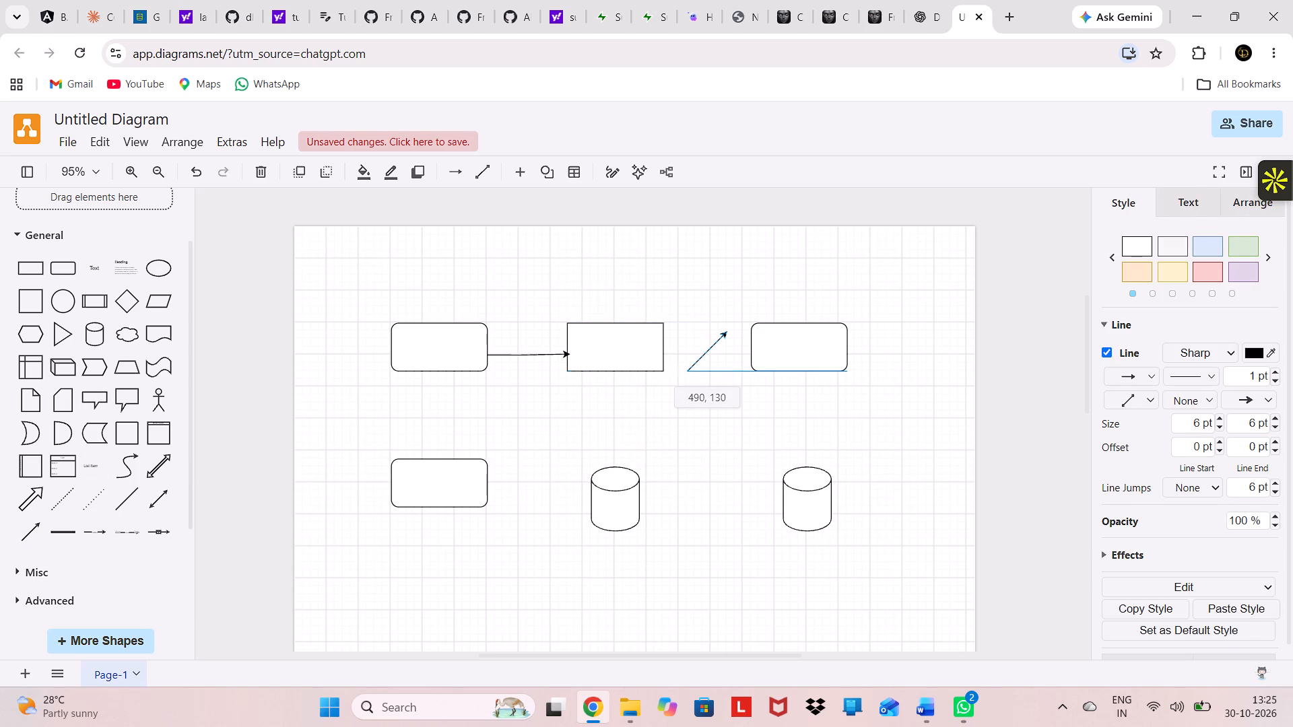
pyautogui.moveTo(710, 353); pyautogui.dragTo(701, 360)
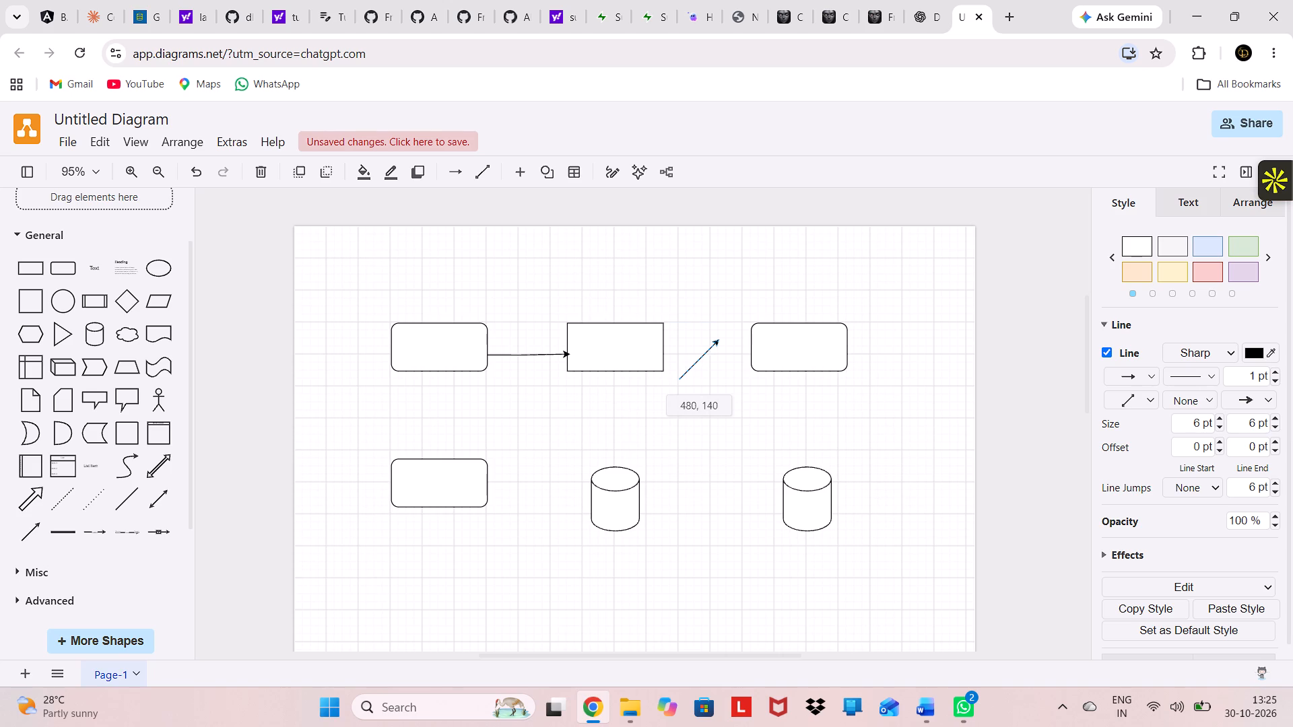
pyautogui.moveTo(701, 360); pyautogui.dragTo(698, 410)
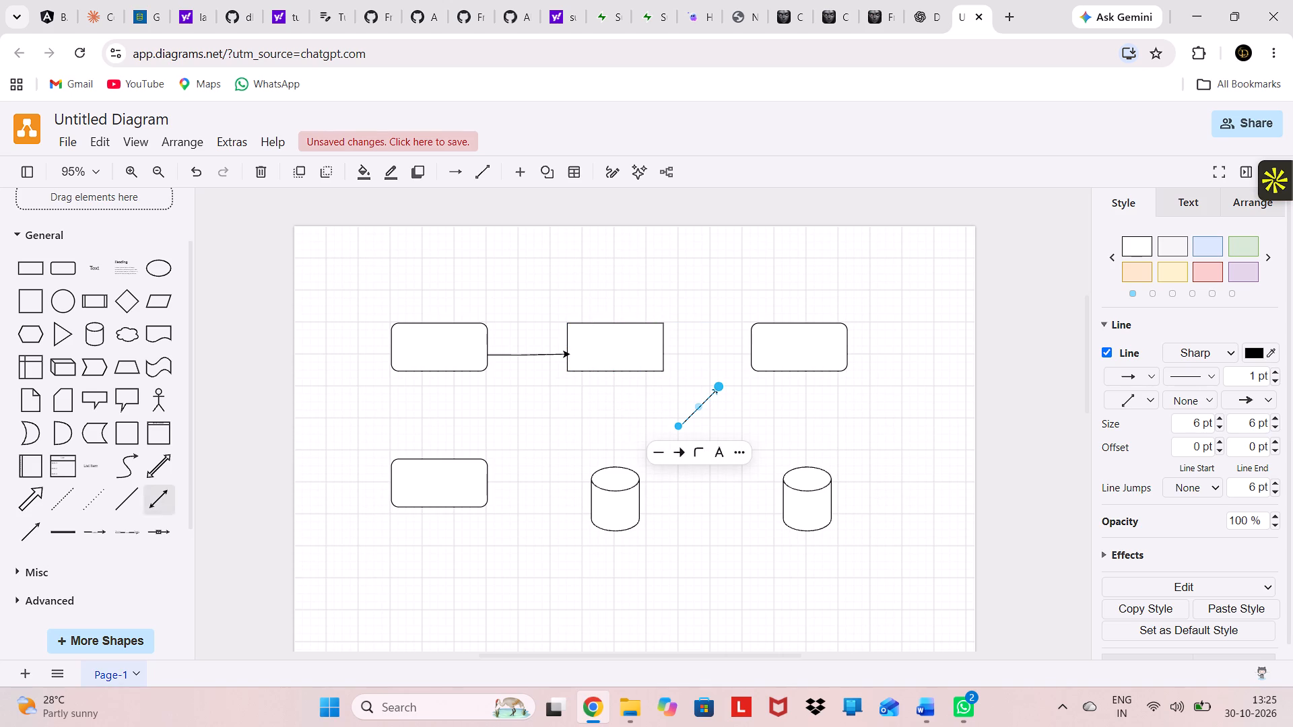
# Insert a horizontal labelled connector above the middle cylinder and delete its label, leaving a plain arrow.
pyautogui.click(104, 532)
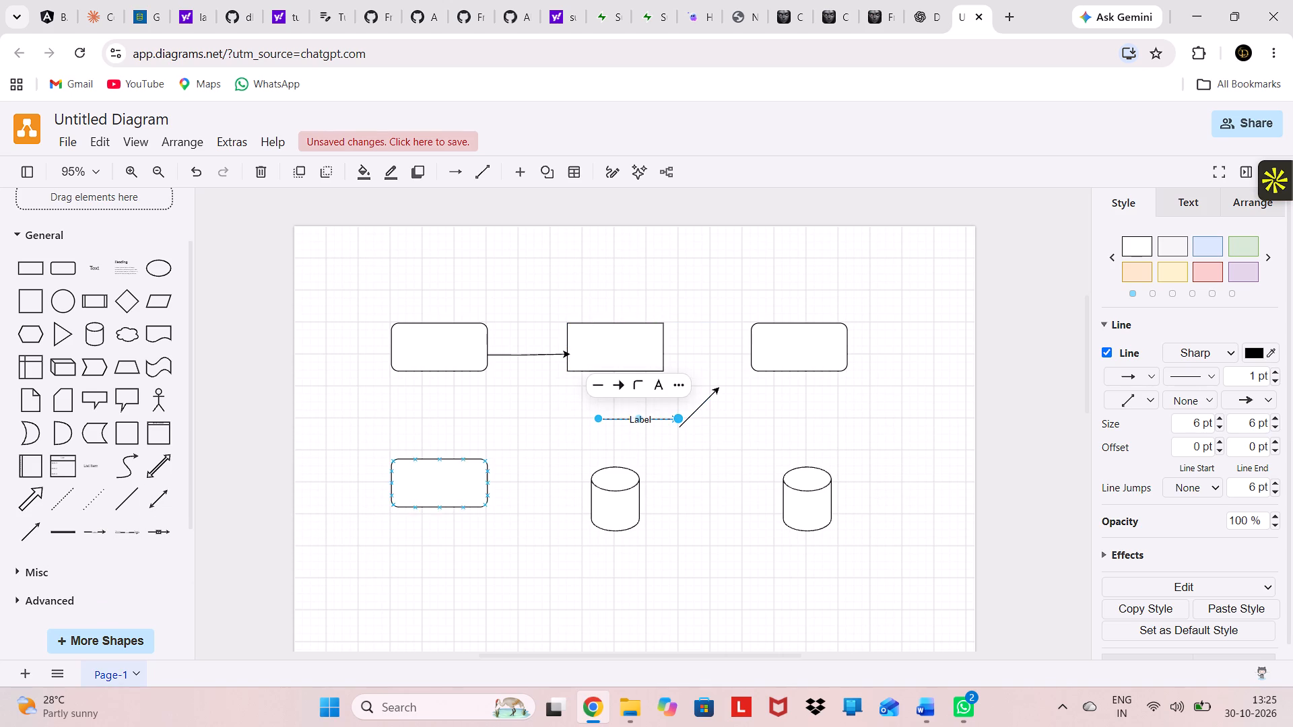
pyautogui.click(661, 421)
pyautogui.click(637, 417)
pyautogui.click(663, 444)
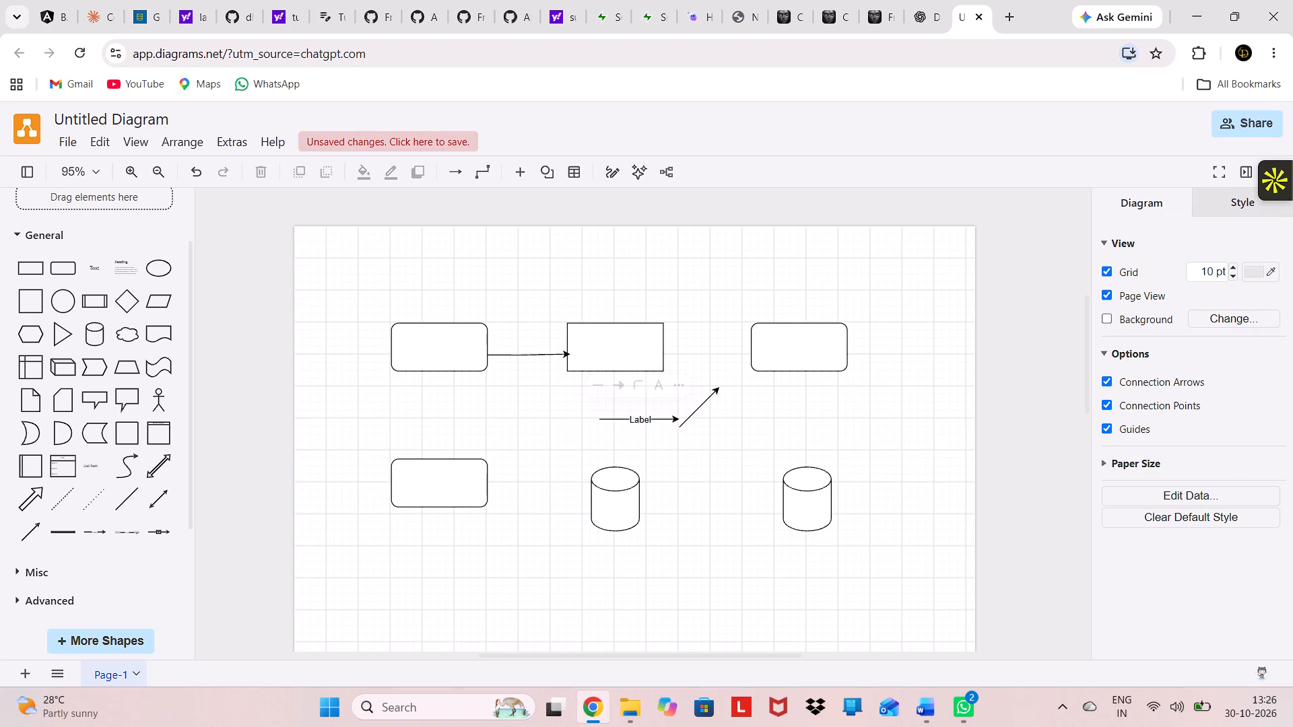
pyautogui.moveTo(643, 419); pyautogui.dragTo(713, 353)
pyautogui.click(713, 353)
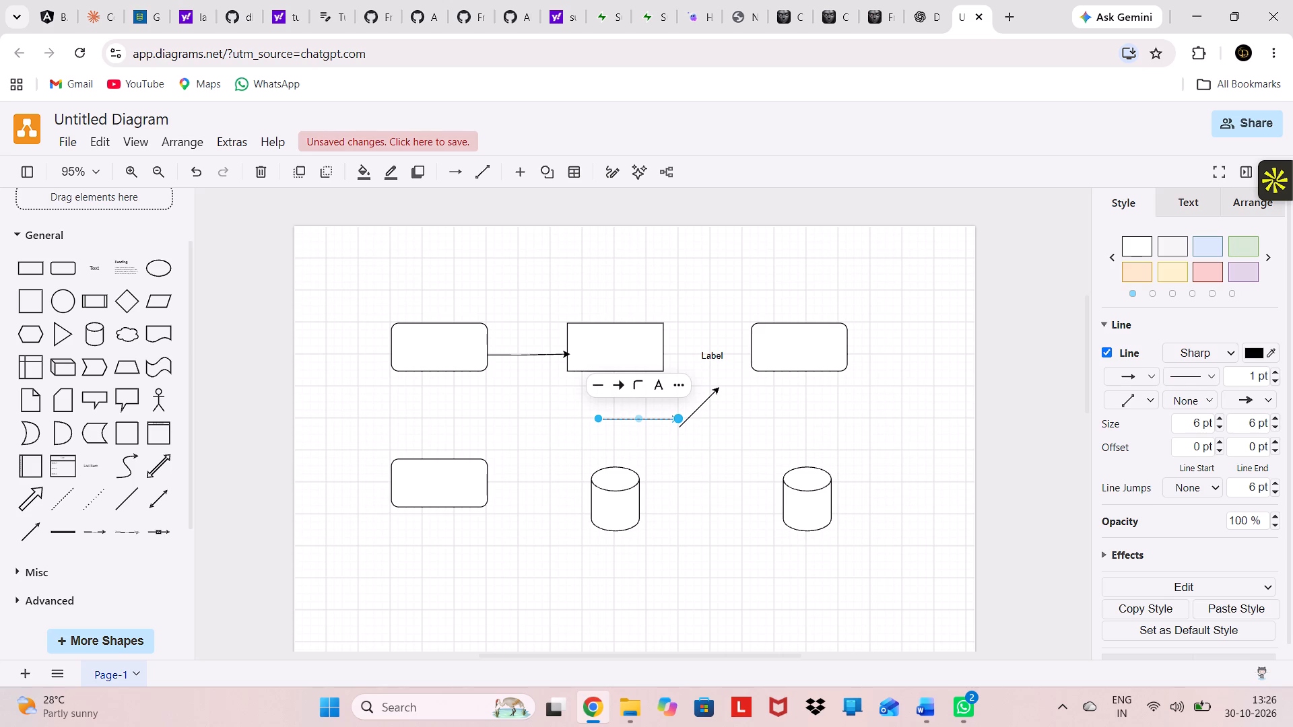
pyautogui.click(712, 356)
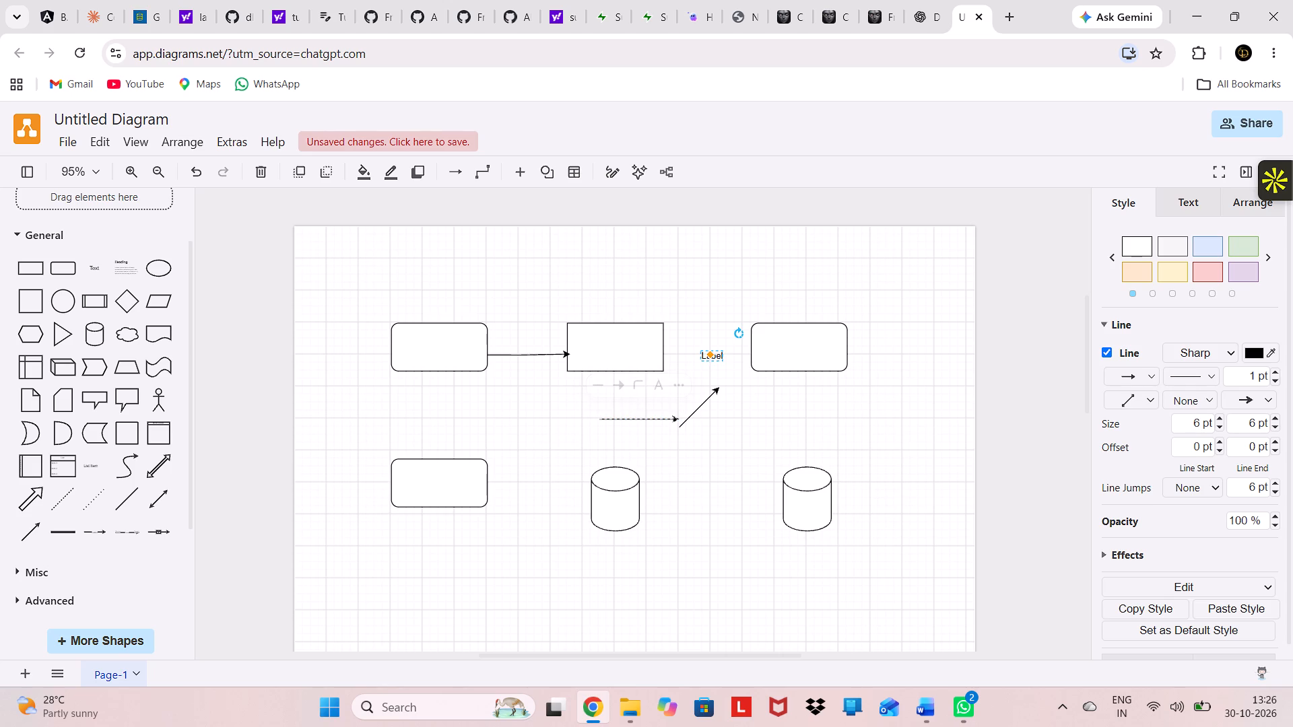
pyautogui.press('Delete')
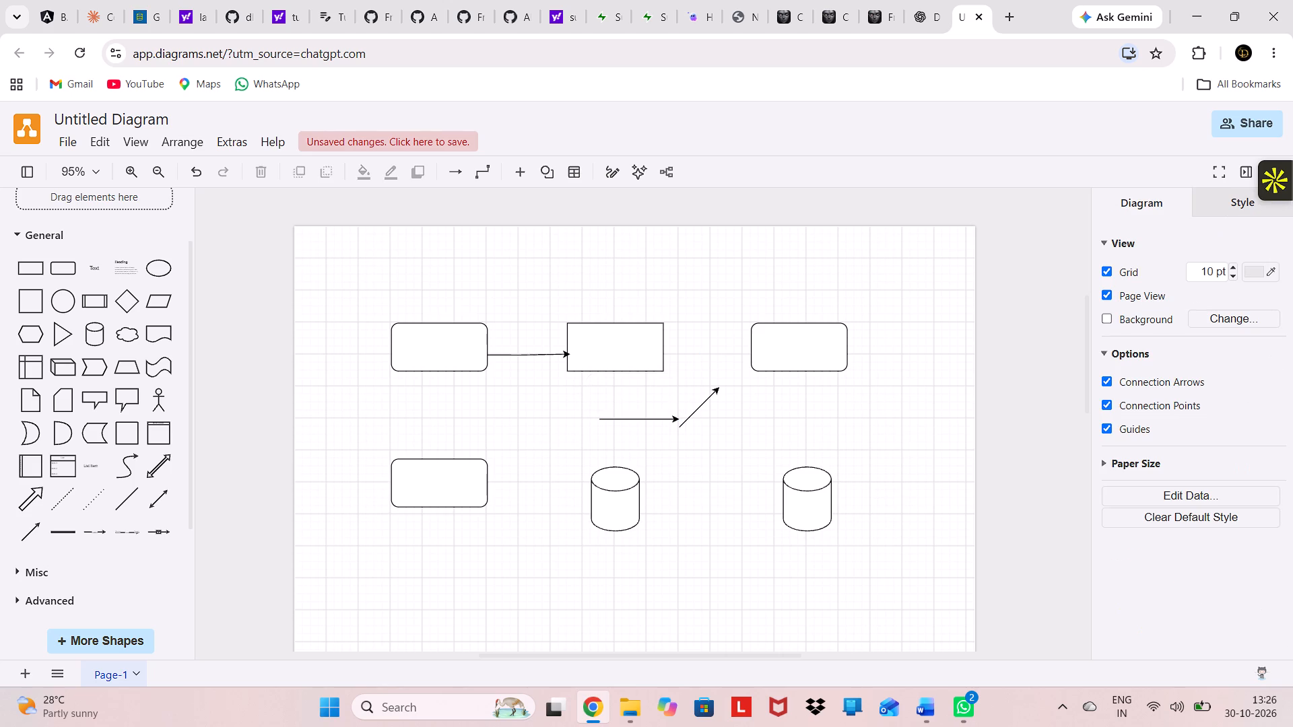
# Move the horizontal arrow into the gap between the middle rectangle and the top-right rounded rectangle, extending its start to the middle rectangle's edge.
pyautogui.moveTo(623, 417); pyautogui.dragTo(692, 353)
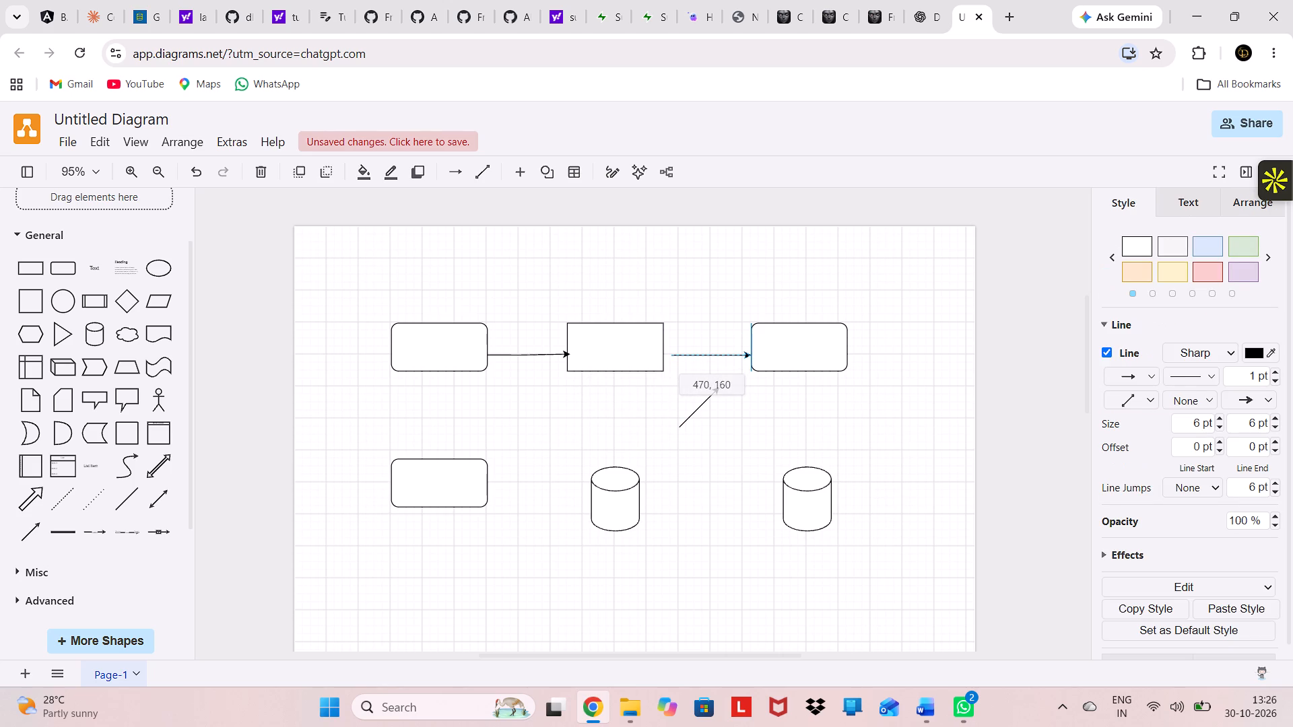
pyautogui.moveTo(692, 353); pyautogui.dragTo(690, 349)
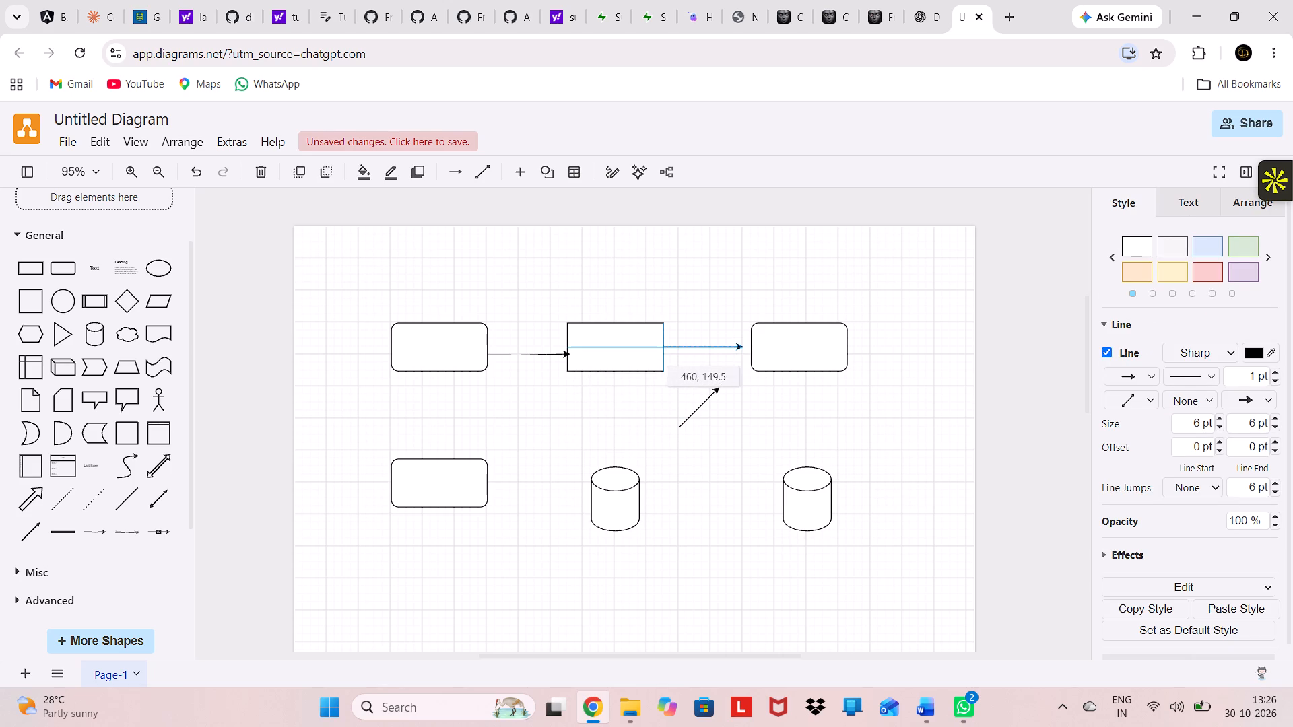
pyautogui.moveTo(690, 349); pyautogui.dragTo(692, 351)
pyautogui.click(702, 378)
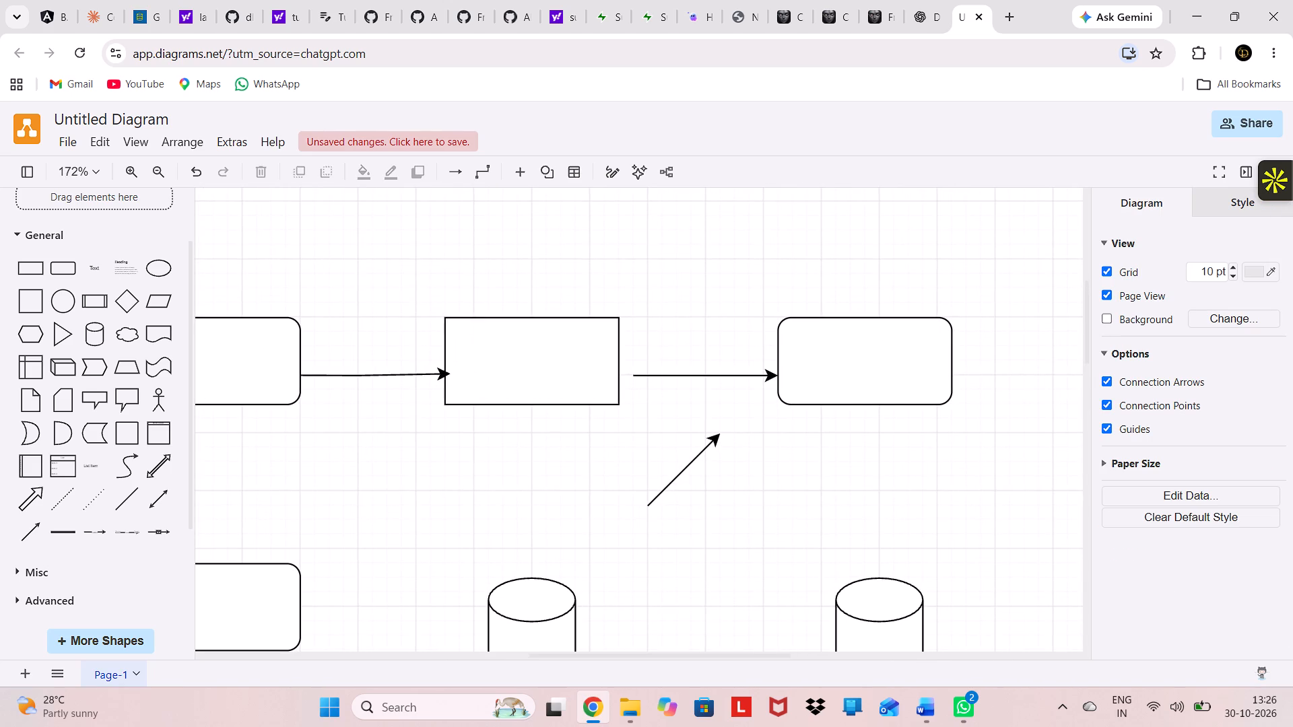
pyautogui.click(654, 375)
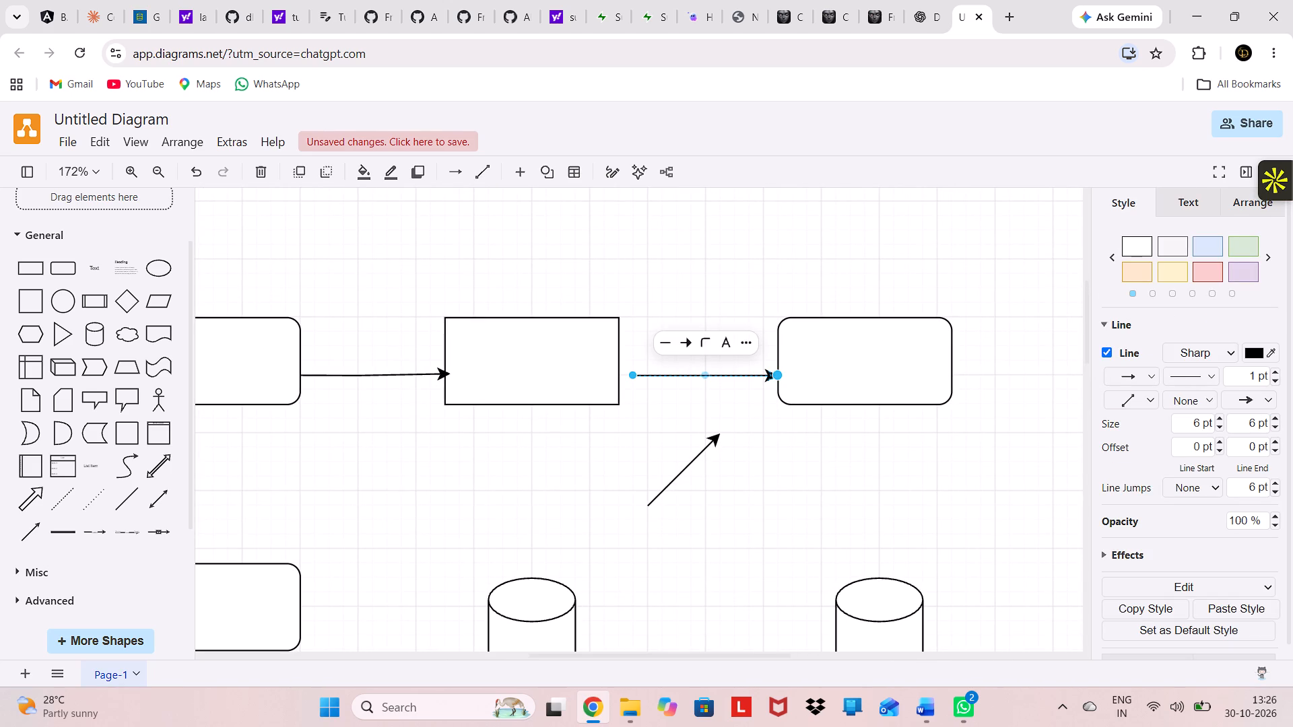
pyautogui.moveTo(635, 376); pyautogui.dragTo(619, 376)
pyautogui.click(653, 402)
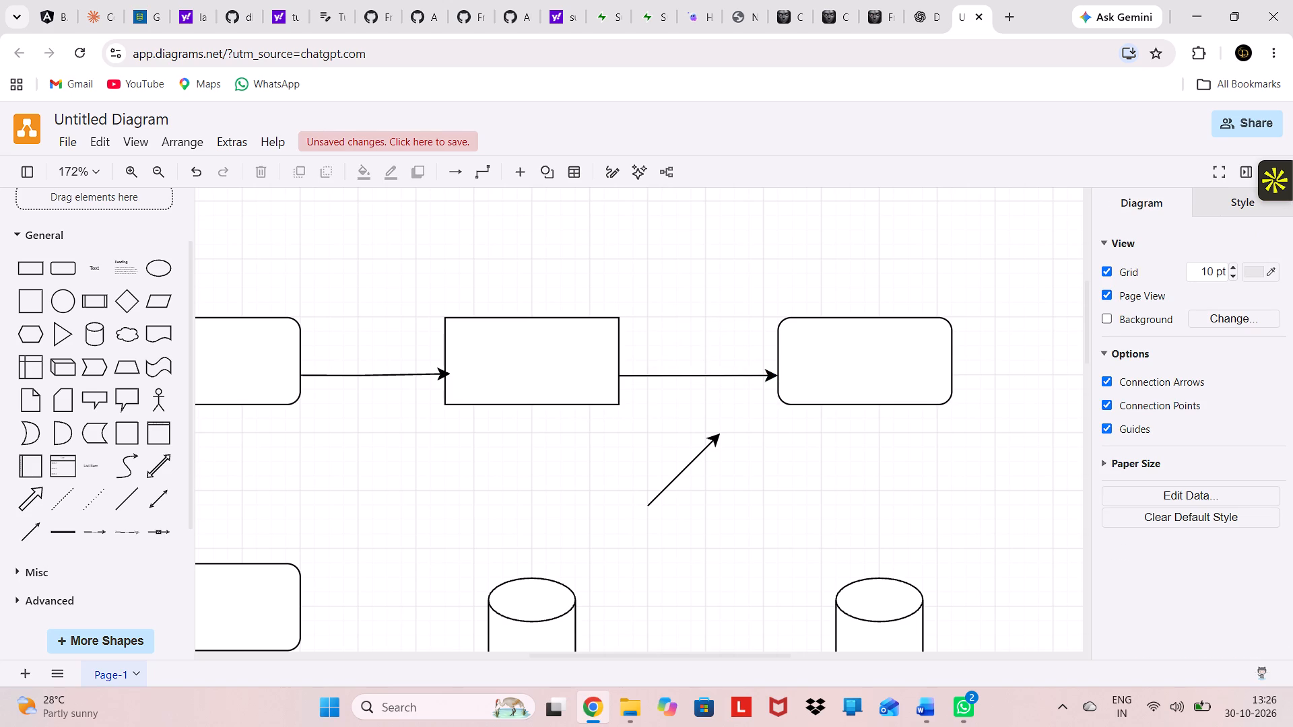
# Insert another horizontal labelled connector just below the middle rectangle.
pyautogui.click(98, 530)
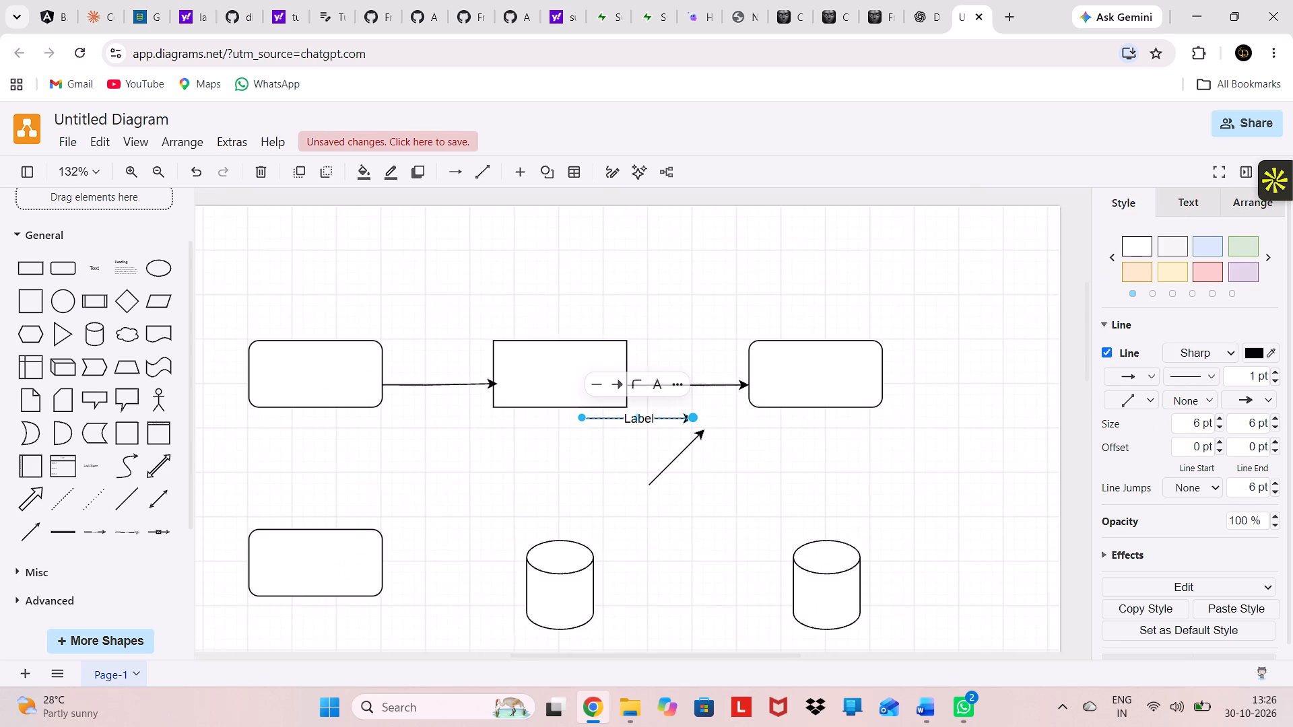
# Delete the uneven arrow between the top-left and middle shapes and the loose diagonal arrow below the top row.
pyautogui.click(444, 383)
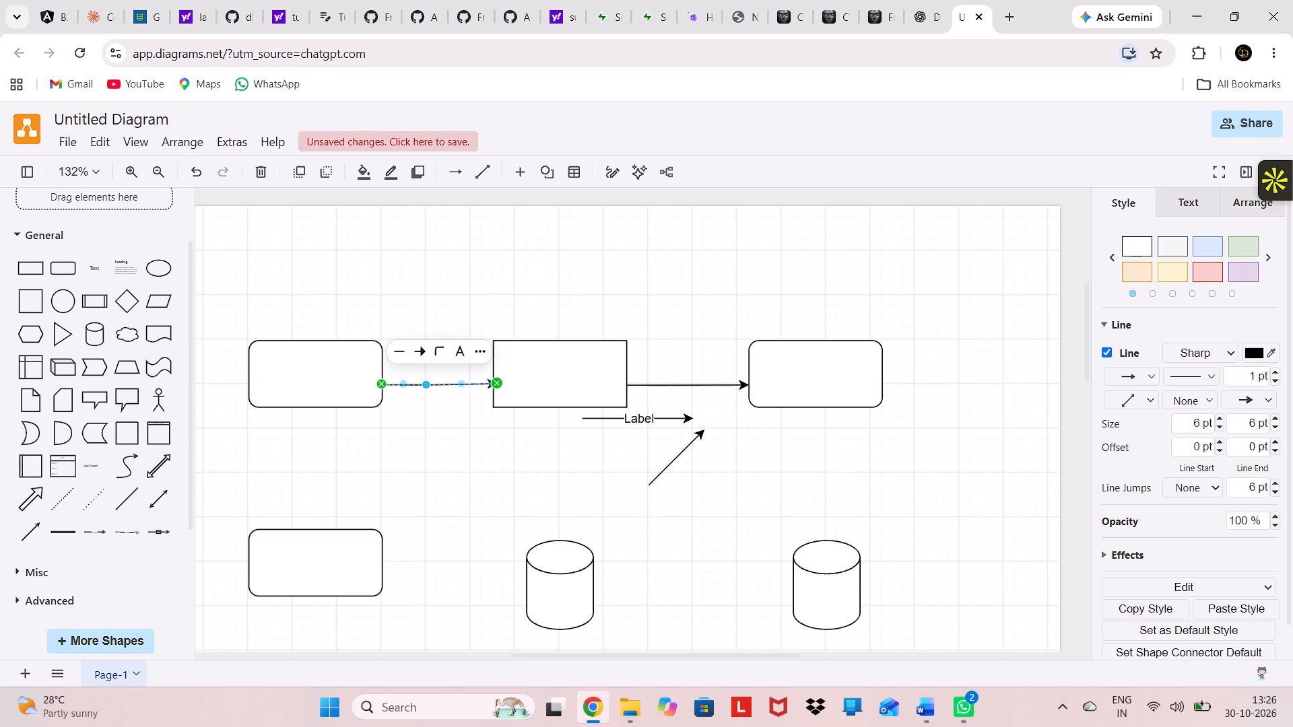
pyautogui.press('Delete')
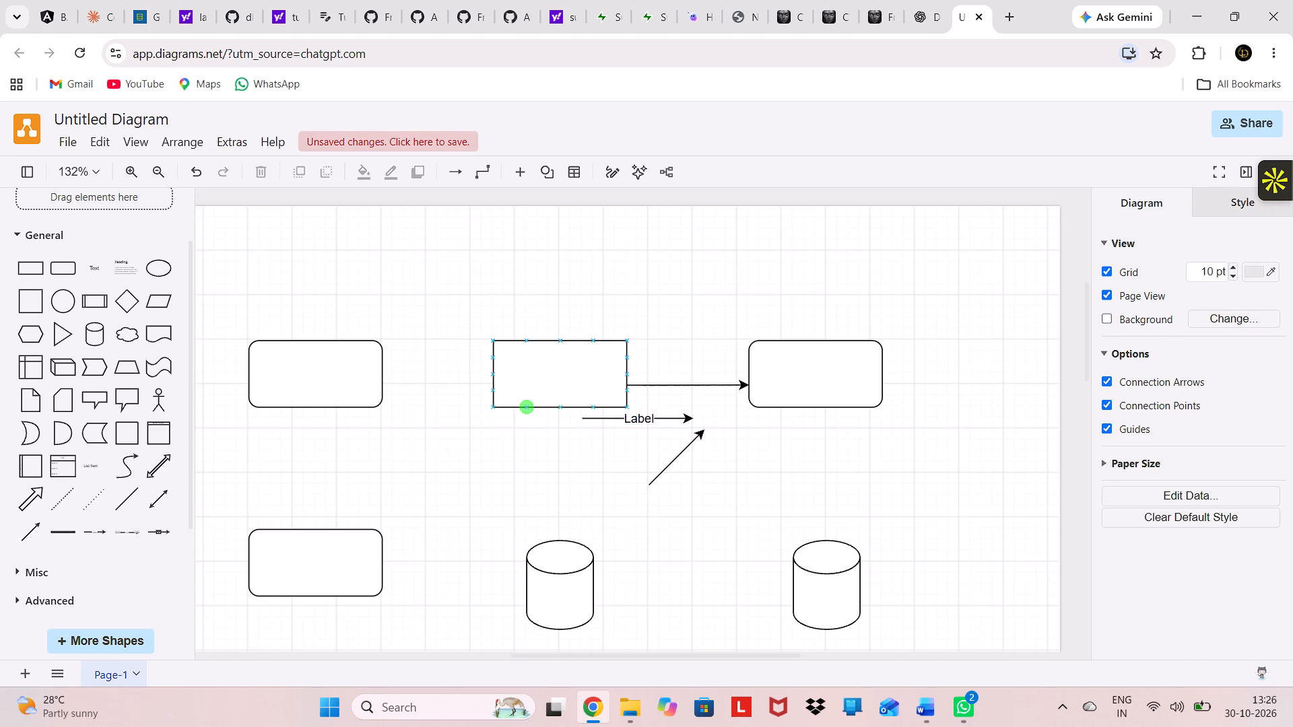
pyautogui.click(677, 454)
pyautogui.press('Delete')
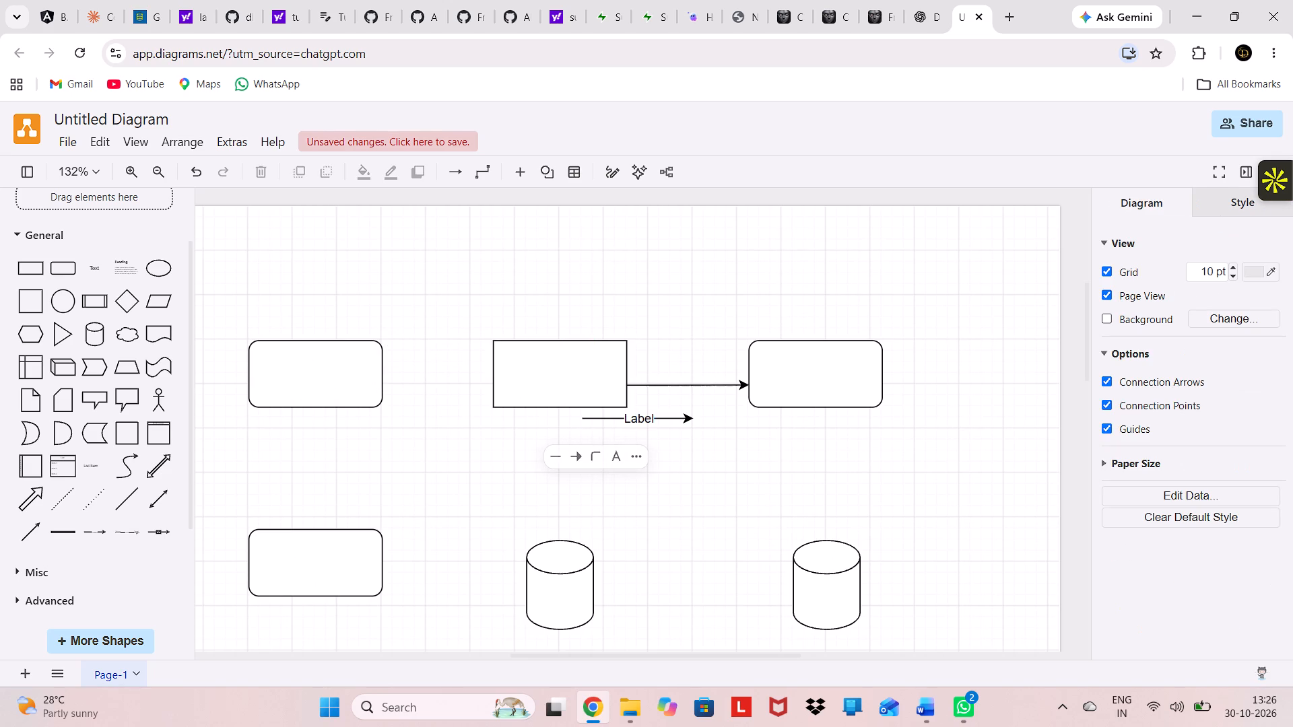
# Delete the new connector's label and move the plain arrow between the top-left rounded rectangle and the middle rectangle.
pyautogui.click(642, 419)
pyautogui.moveTo(642, 419); pyautogui.dragTo(635, 462)
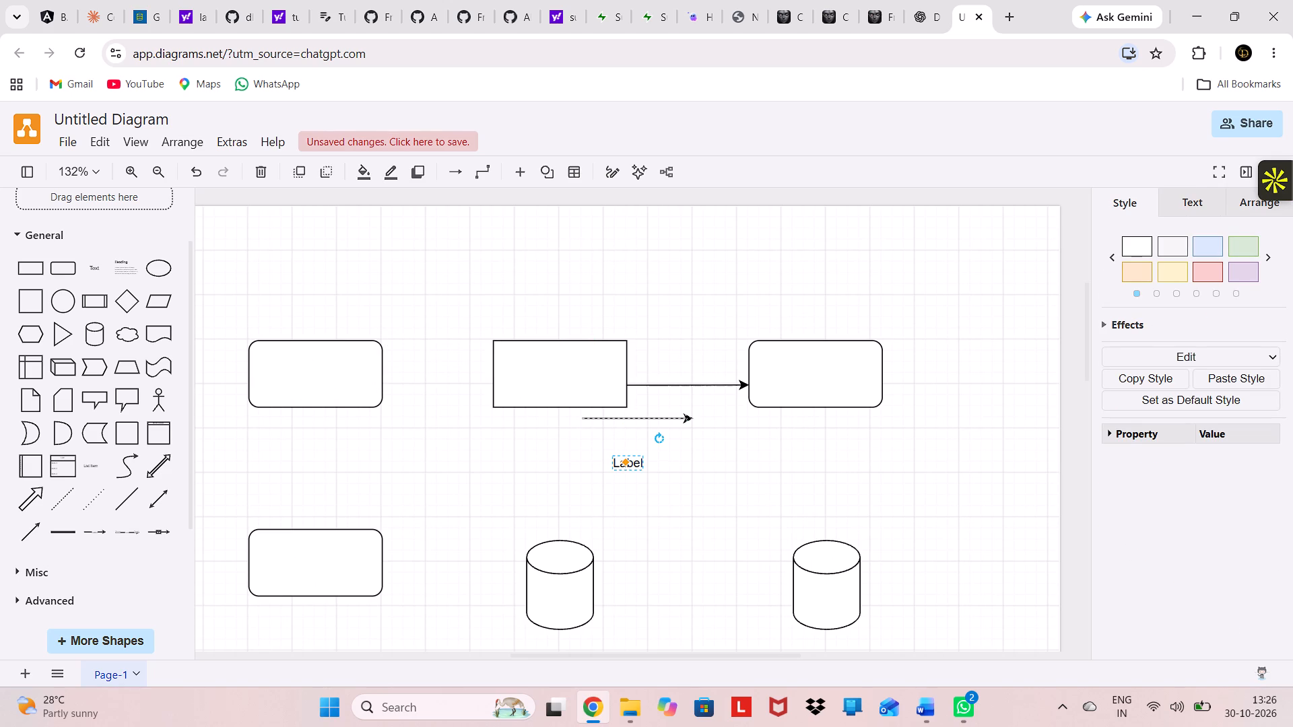
pyautogui.press('Delete')
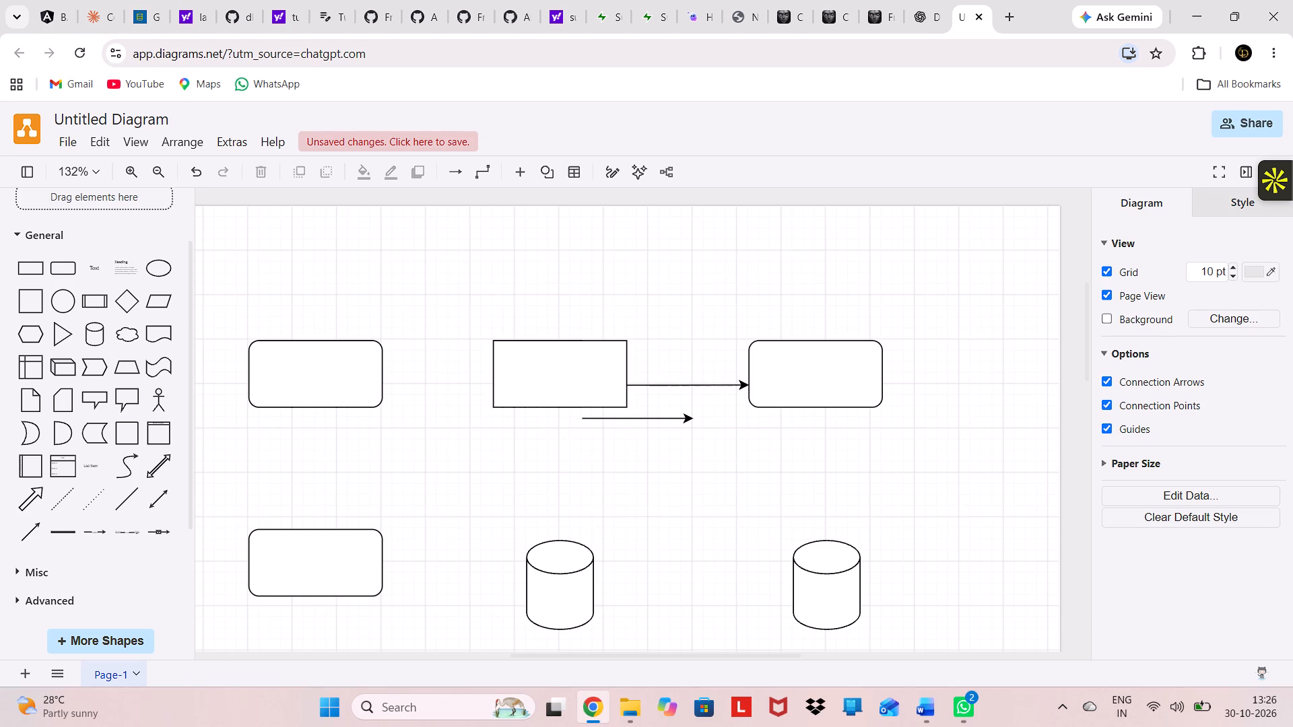
pyautogui.moveTo(643, 420); pyautogui.dragTo(450, 385)
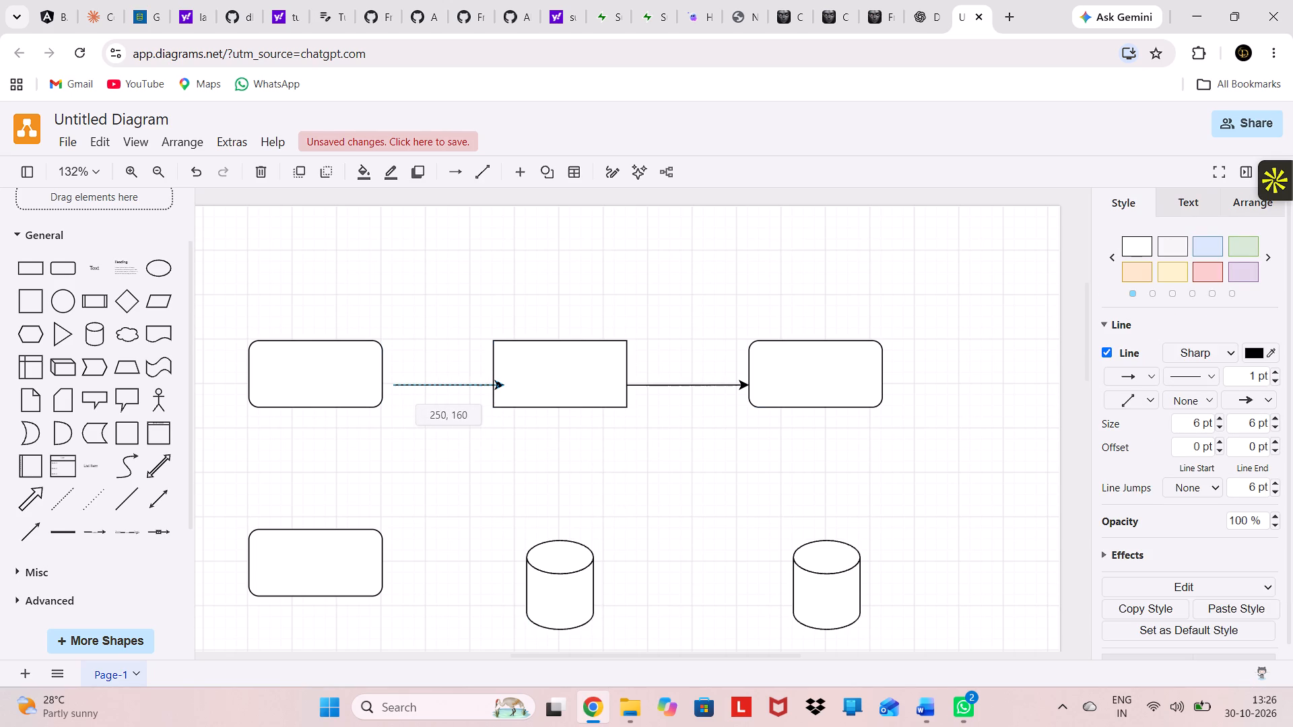
pyautogui.moveTo(450, 385); pyautogui.dragTo(444, 384)
pyautogui.moveTo(444, 384); pyautogui.dragTo(444, 382)
pyautogui.click(452, 458)
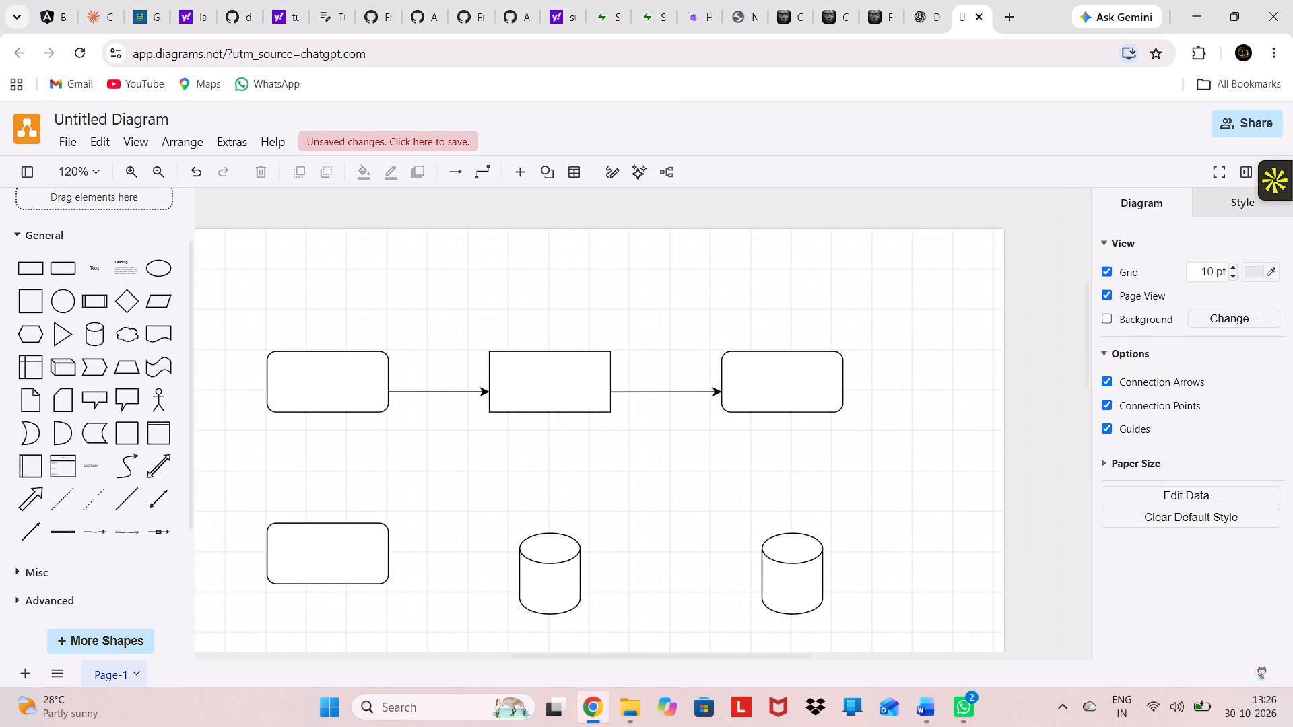
# Arrange the diagram side by side with the Word report and bring the Figure 1 system architecture into view there.
pyautogui.click(795, 579)
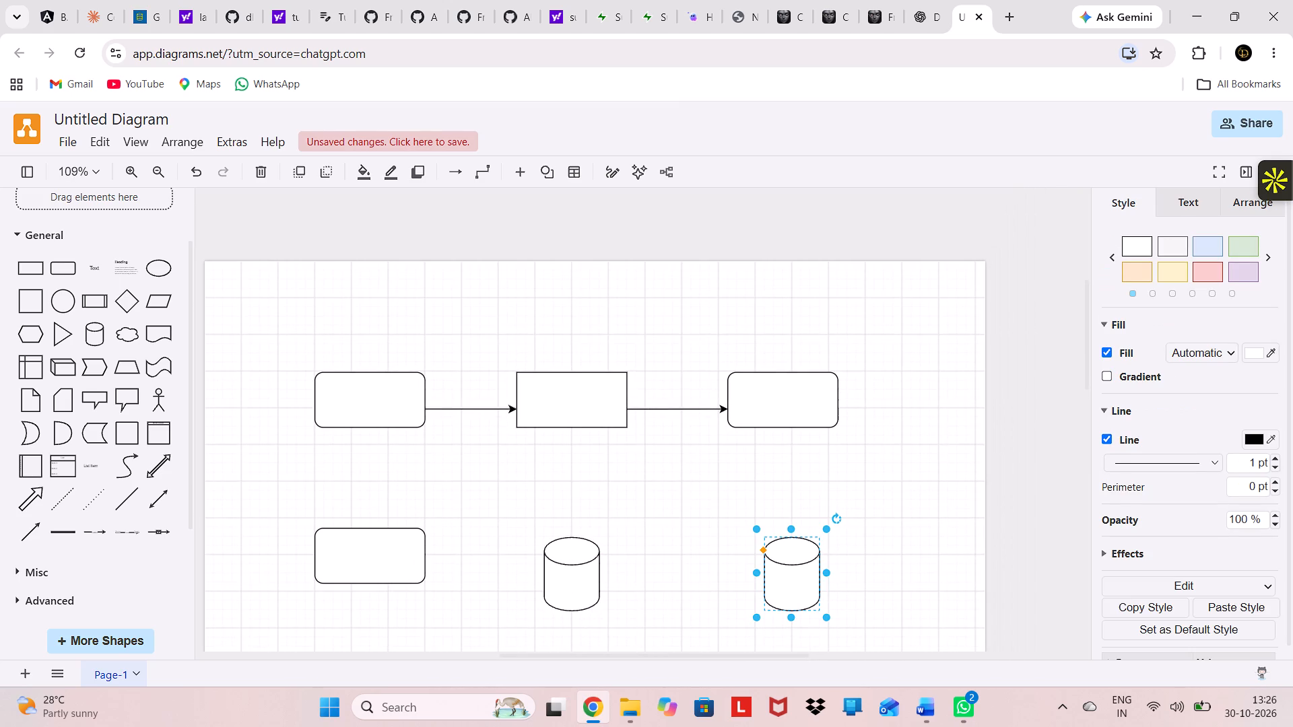
pyautogui.click(833, 528)
pyautogui.click(833, 528)
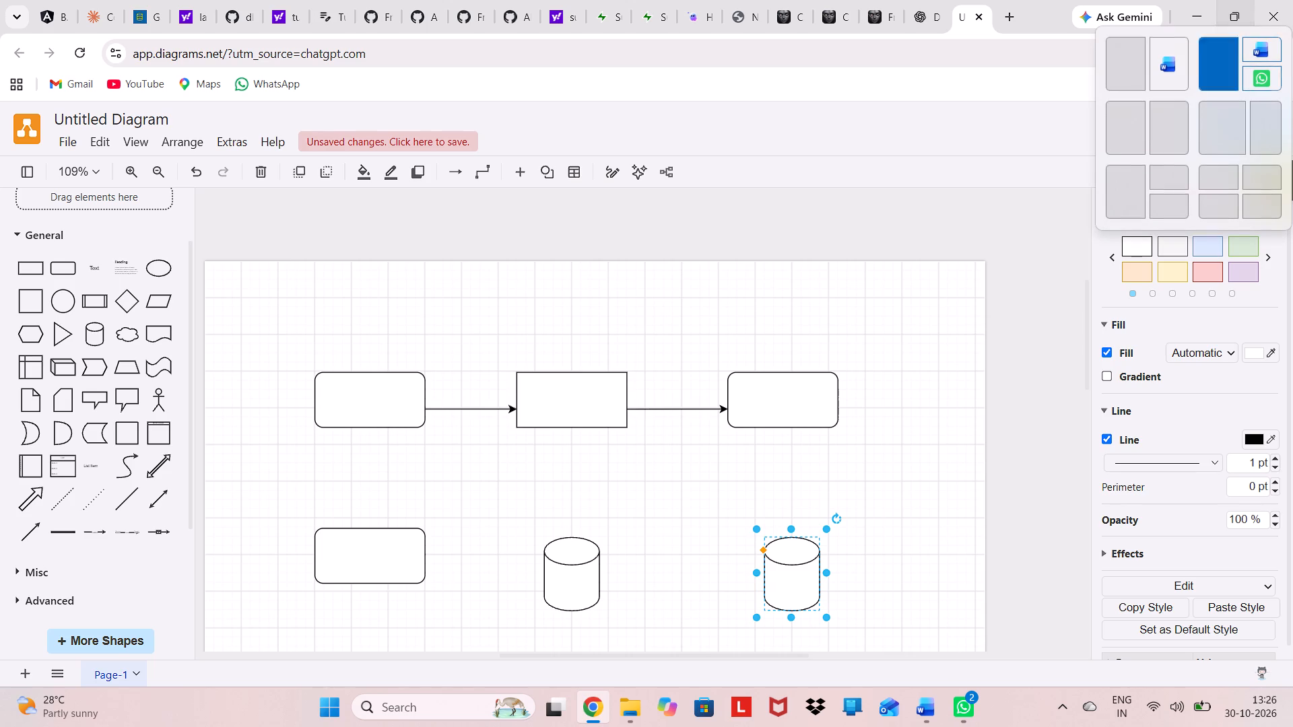
pyautogui.click(1135, 88)
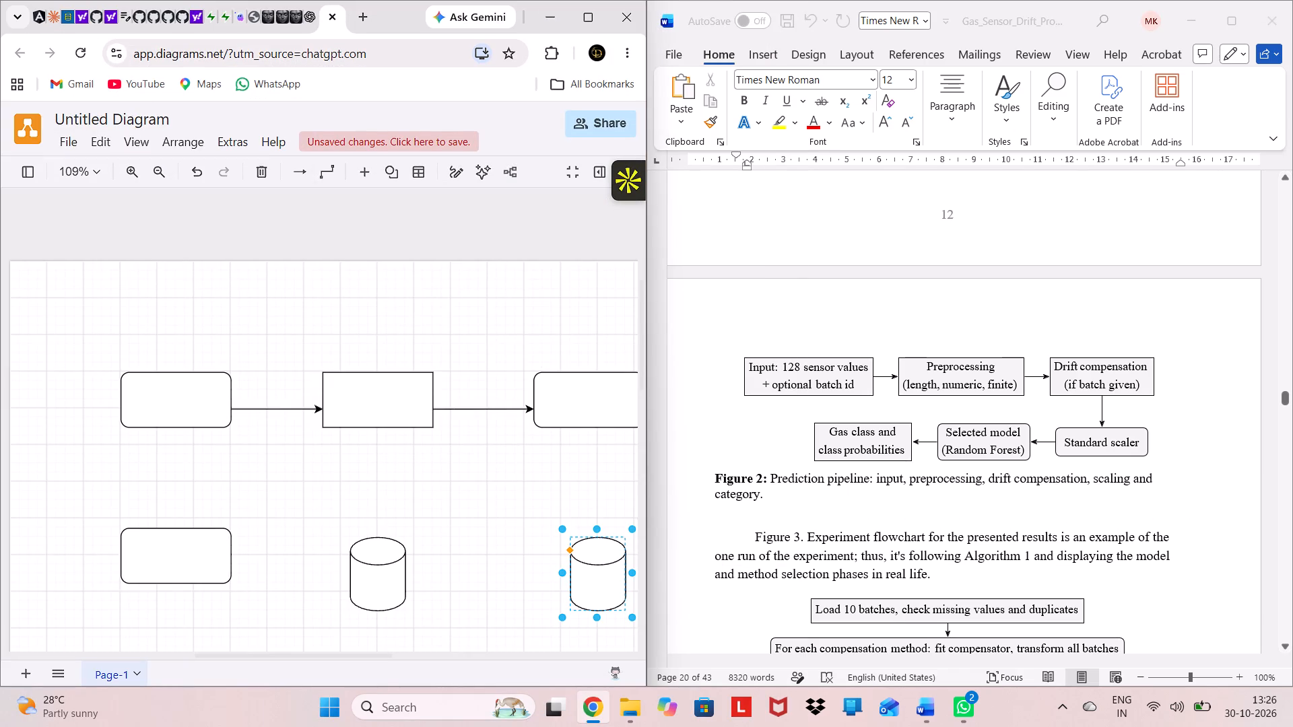
pyautogui.hscroll(-1, 540, 475)
pyautogui.scroll(3, 861, 302)
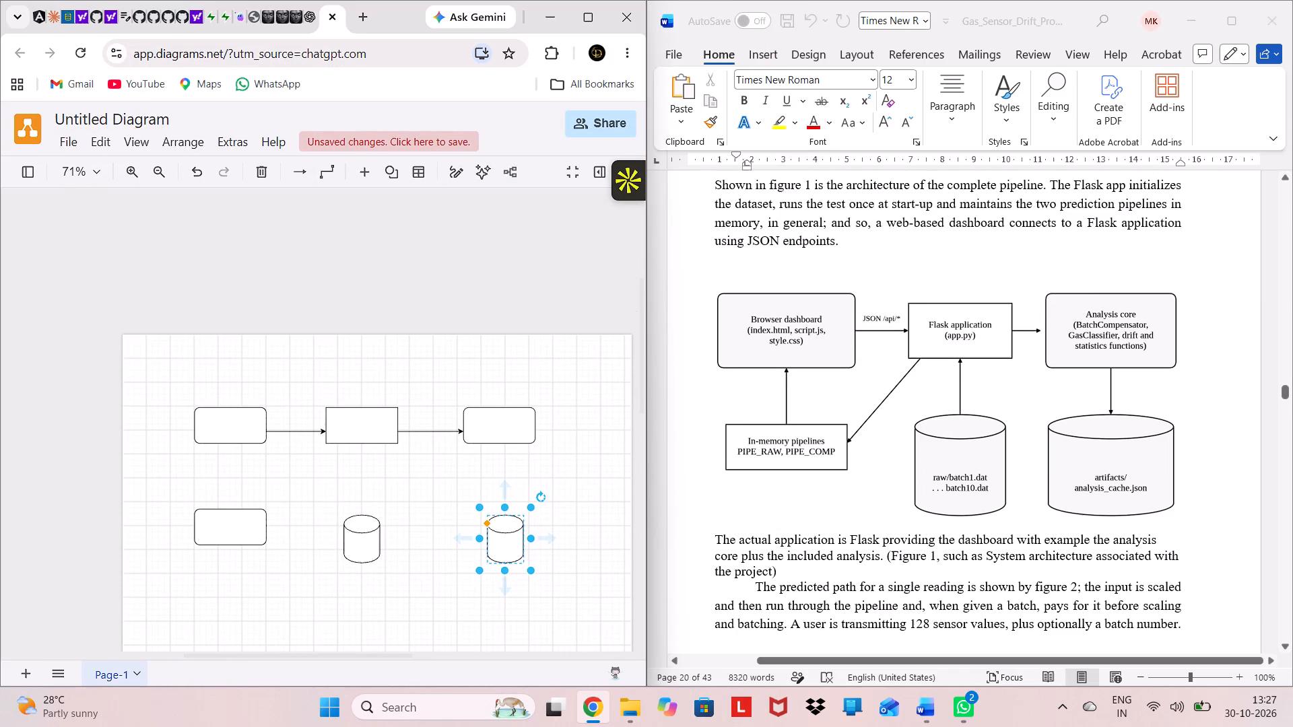
# Enlarge the right-hand cylinder and centre it below the top-right rounded rectangle, following the report's figure.
pyautogui.moveTo(529, 572); pyautogui.dragTo(544, 582)
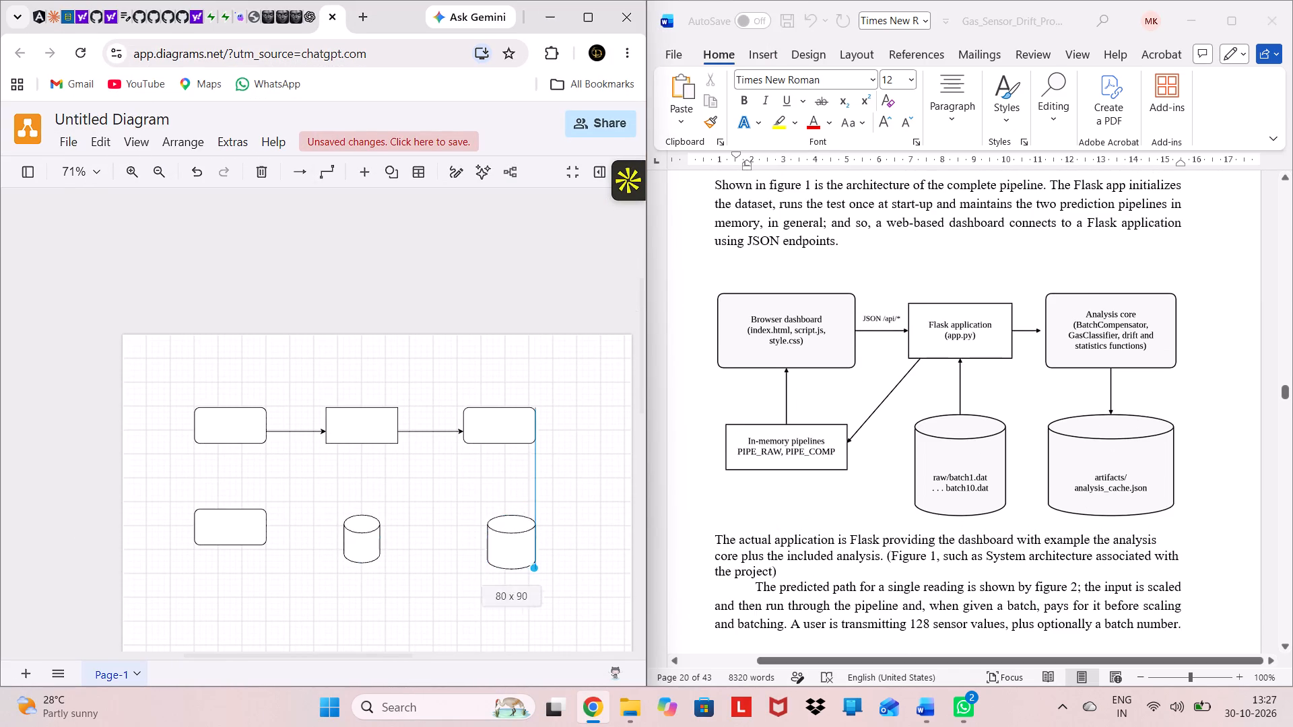
pyautogui.moveTo(544, 582); pyautogui.dragTo(578, 639)
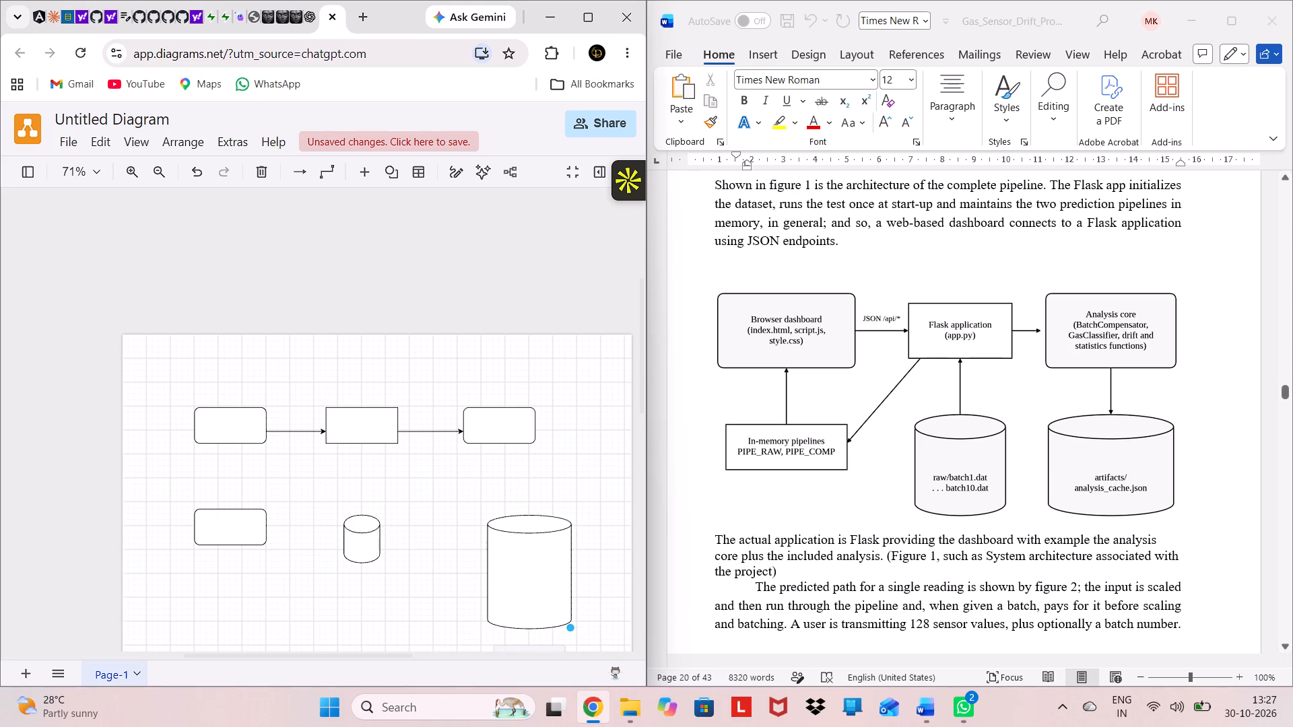
pyautogui.moveTo(578, 639); pyautogui.dragTo(578, 637)
pyautogui.moveTo(578, 637); pyautogui.dragTo(570, 619)
pyautogui.moveTo(530, 580); pyautogui.dragTo(503, 574)
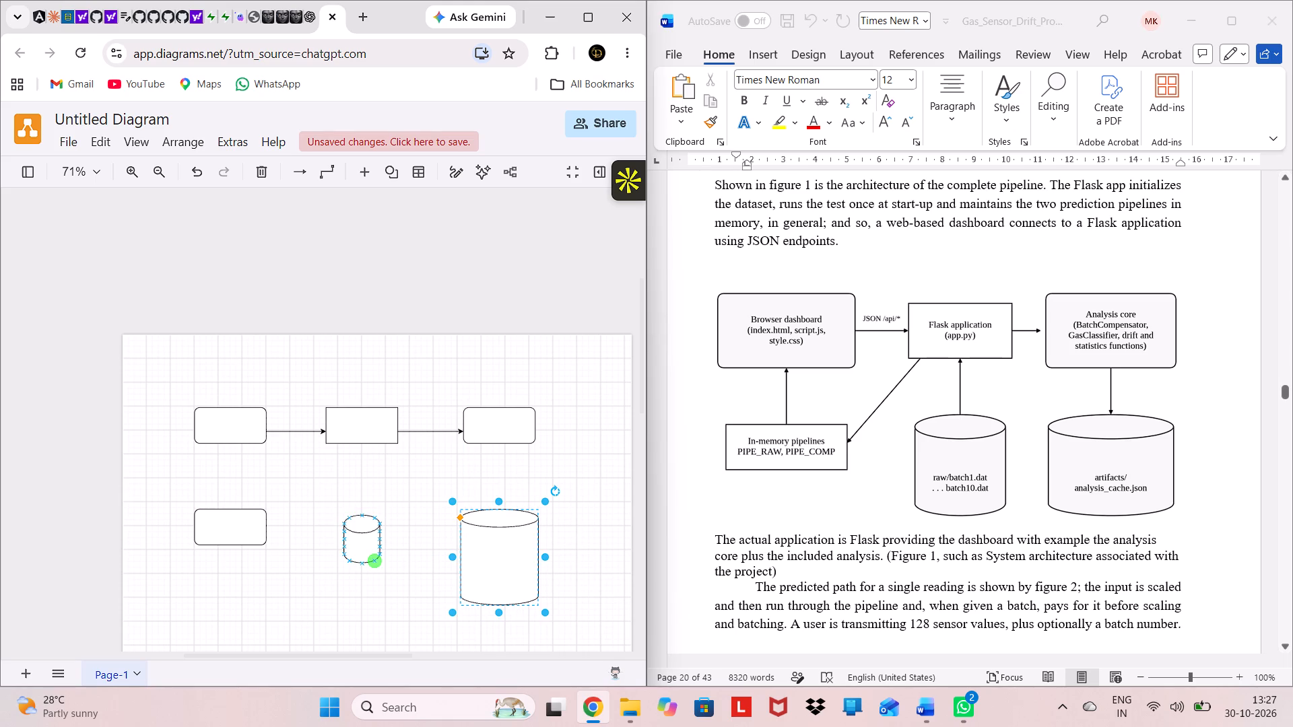
# Enlarge the middle cylinder towards its lower right, keeping it slightly smaller than the right-hand cylinder.
pyautogui.click(368, 554)
pyautogui.moveTo(386, 571); pyautogui.dragTo(400, 598)
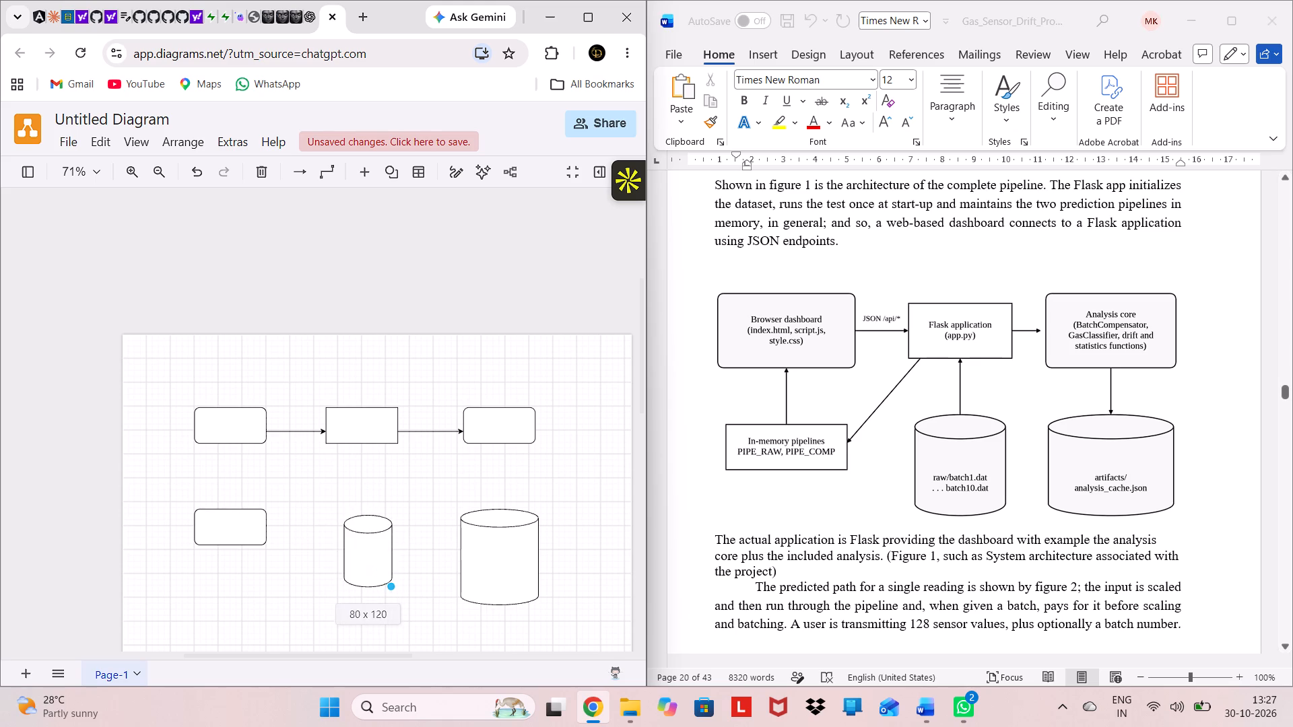
pyautogui.moveTo(400, 598); pyautogui.dragTo(409, 606)
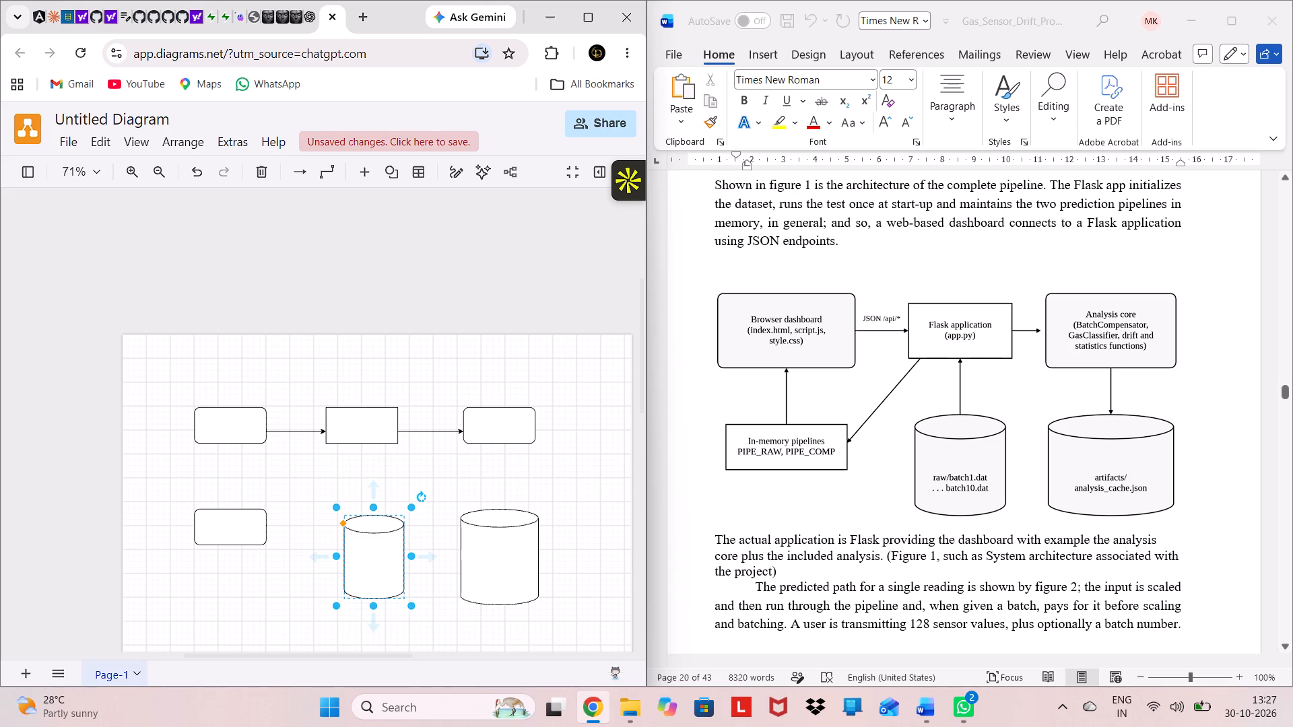
# Enlarge the top-right rounded rectangle to 150 x 80.
pyautogui.click(515, 441)
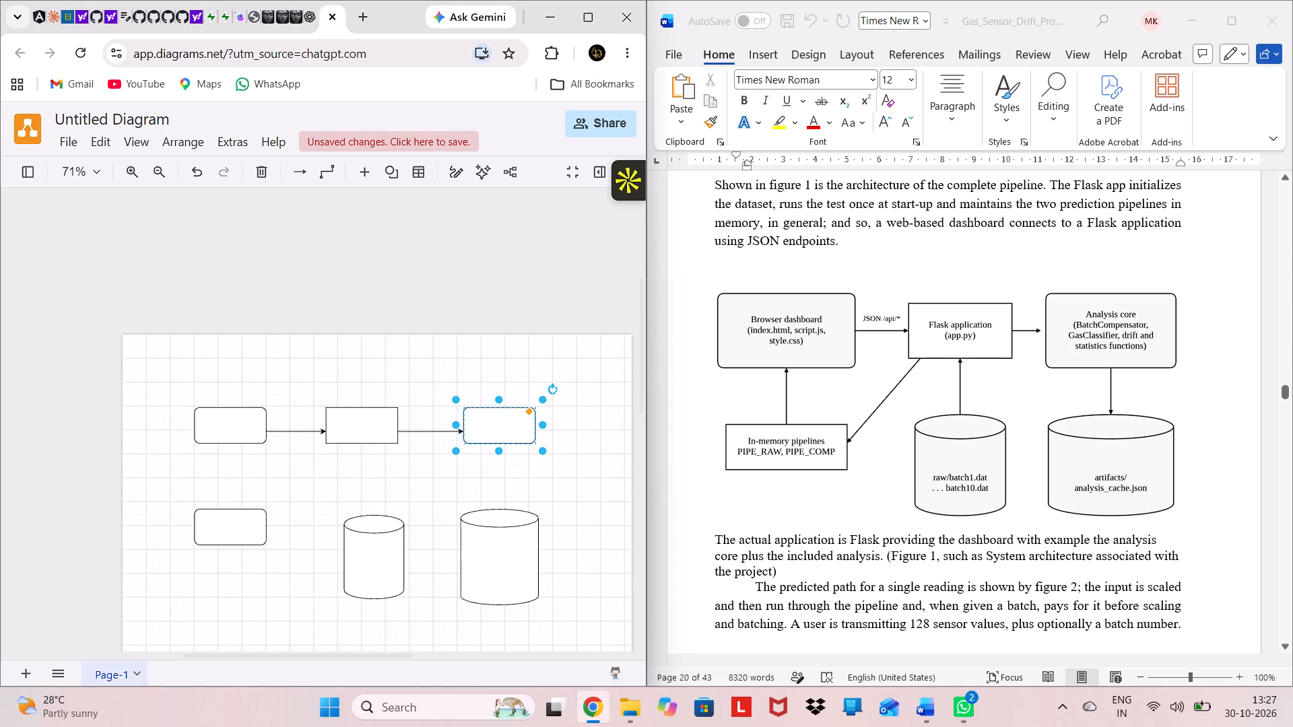
pyautogui.moveTo(547, 450); pyautogui.dragTo(563, 460)
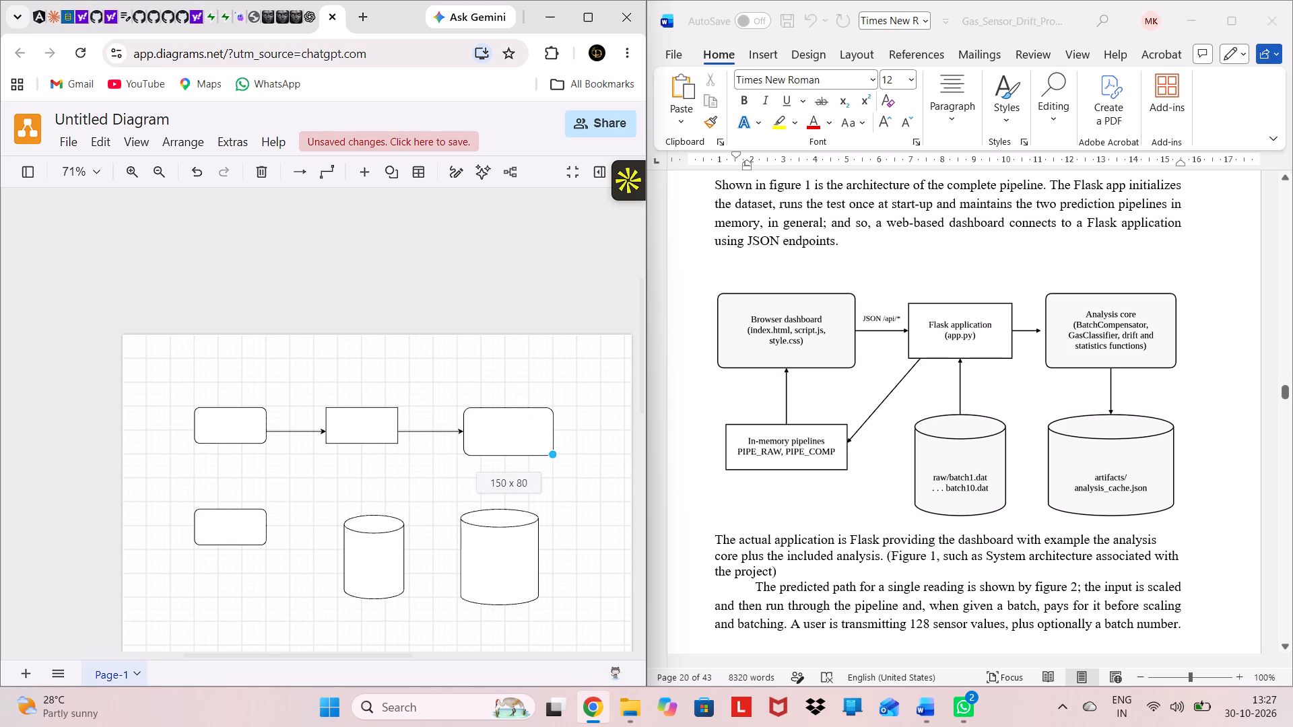
pyautogui.moveTo(563, 460); pyautogui.dragTo(564, 461)
# Enlarge the top-left rounded rectangle towards its lower left, to the same height as the top-right rounded rectangle.
pyautogui.click(236, 431)
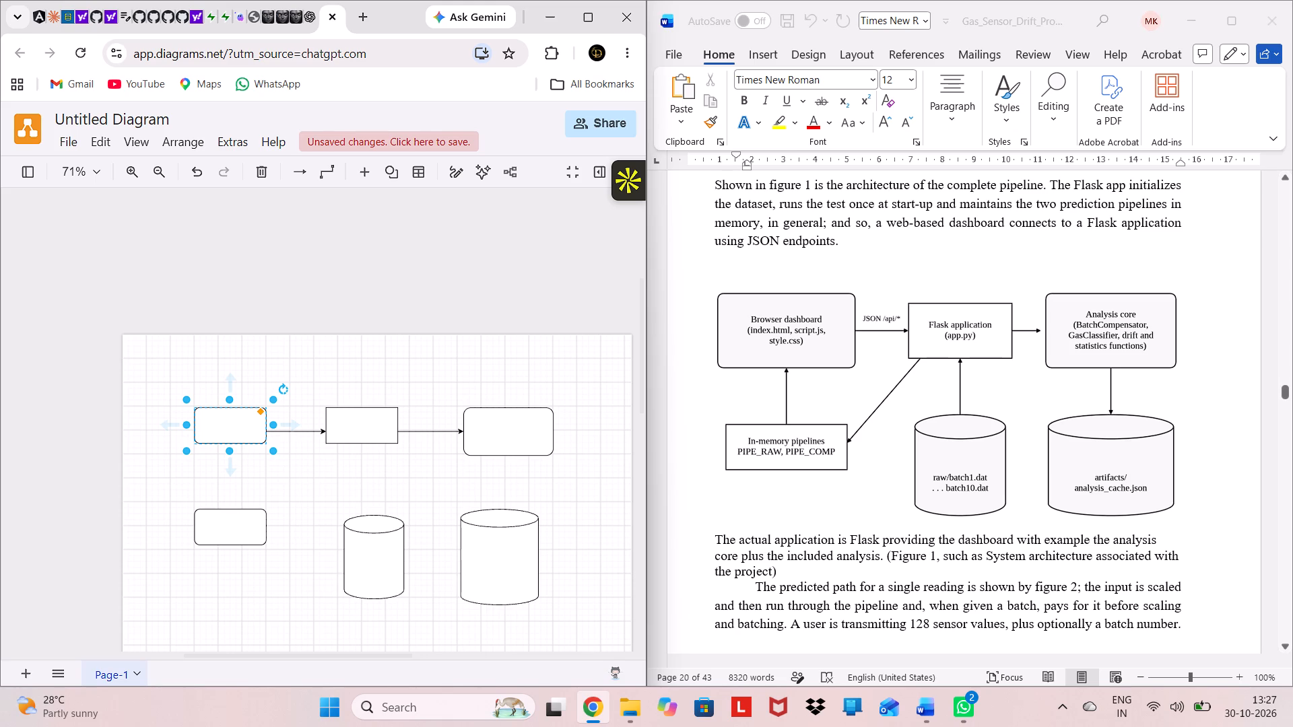
pyautogui.moveTo(186, 448); pyautogui.dragTo(170, 459)
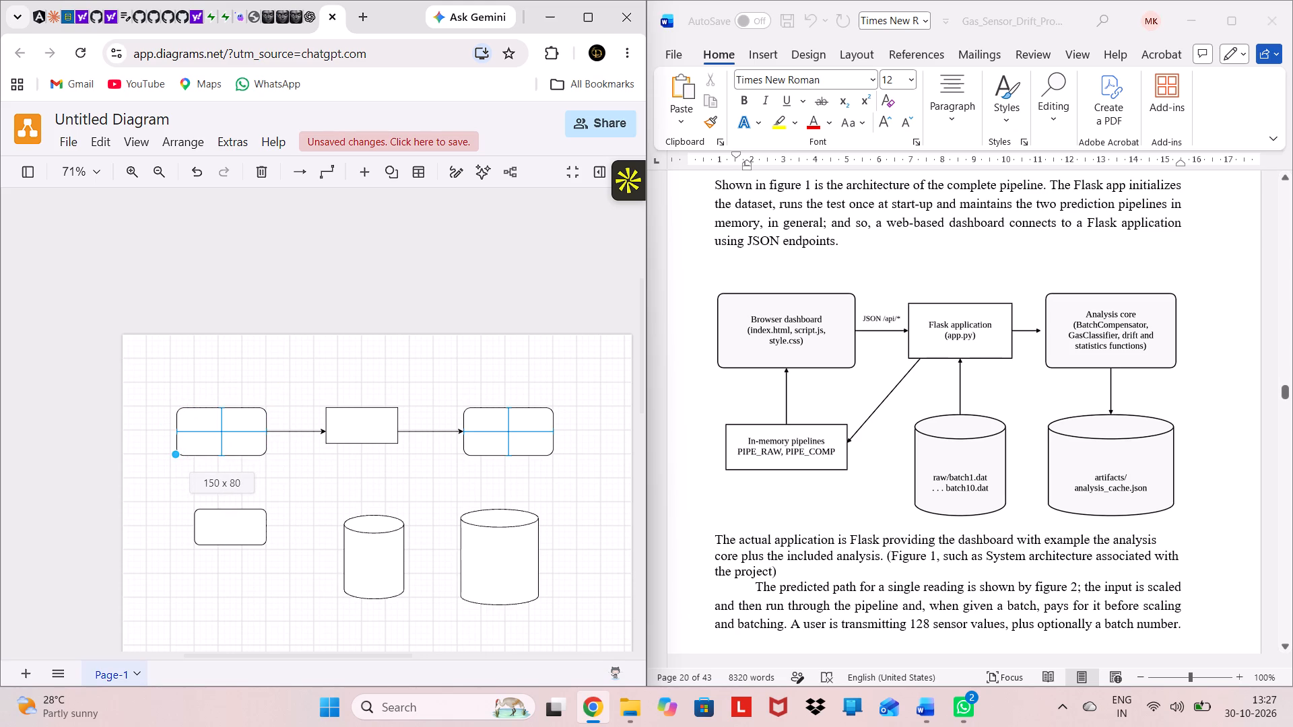
pyautogui.moveTo(170, 459); pyautogui.dragTo(169, 457)
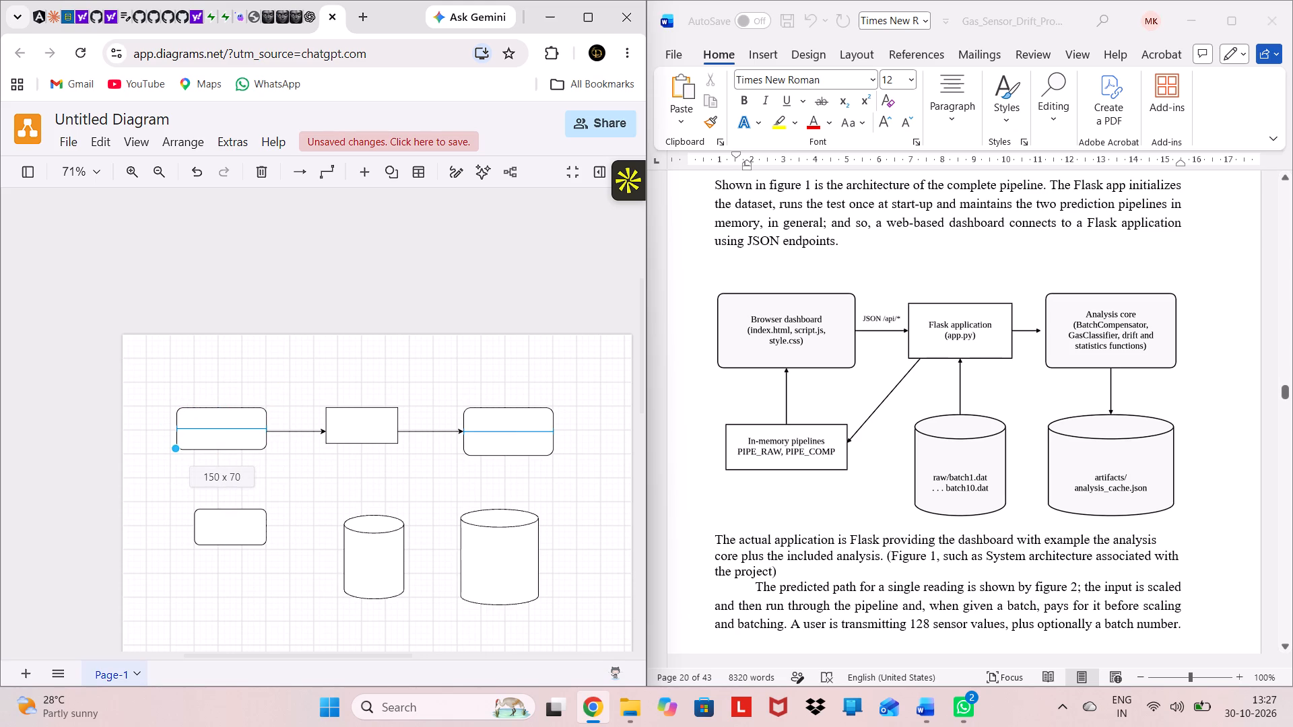
pyautogui.moveTo(169, 457); pyautogui.dragTo(176, 460)
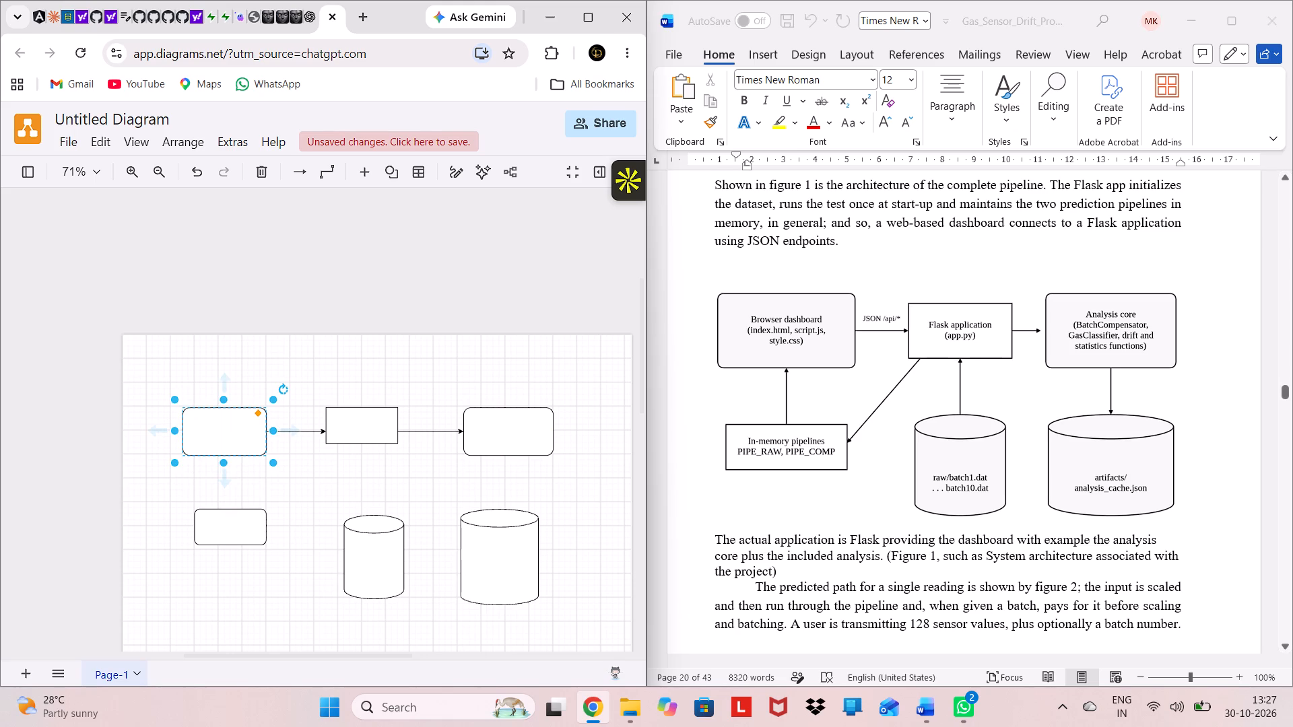
pyautogui.click(300, 455)
# Enlarge the middle rectangle towards its lower right, to the same height as the rounded rectangles beside it.
pyautogui.click(374, 435)
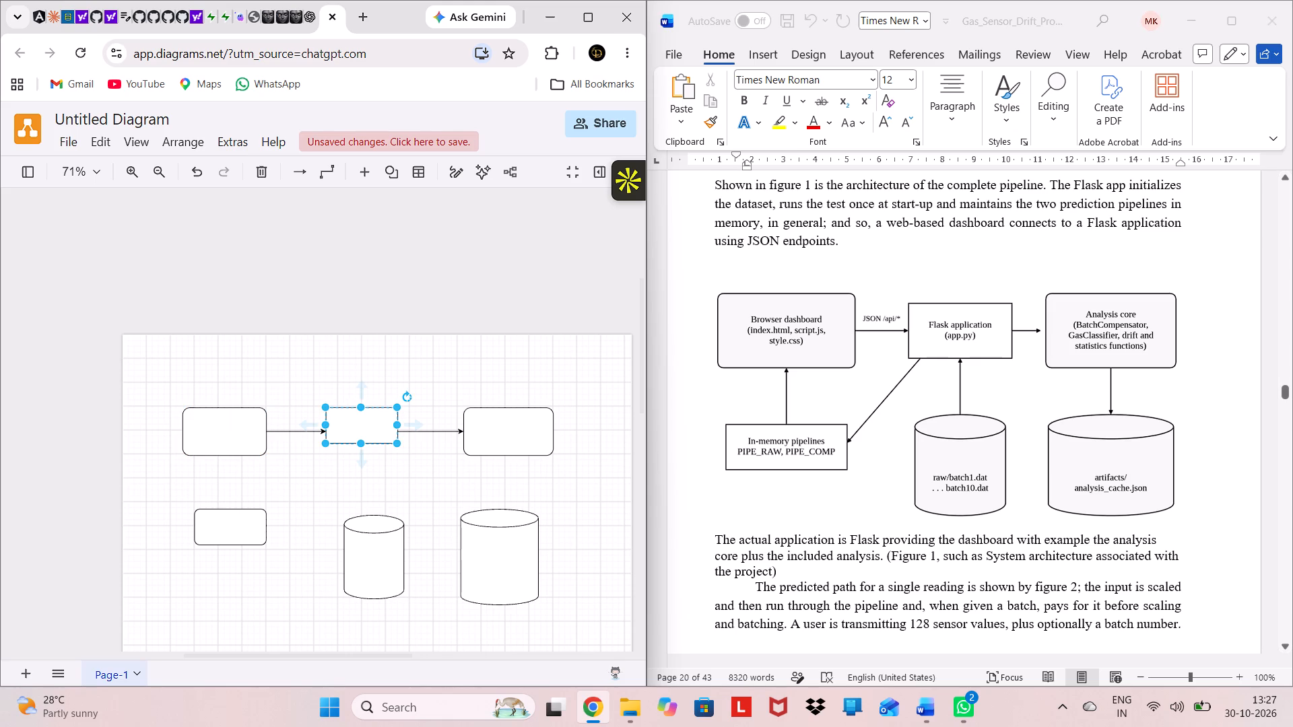
pyautogui.moveTo(393, 446); pyautogui.dragTo(401, 456)
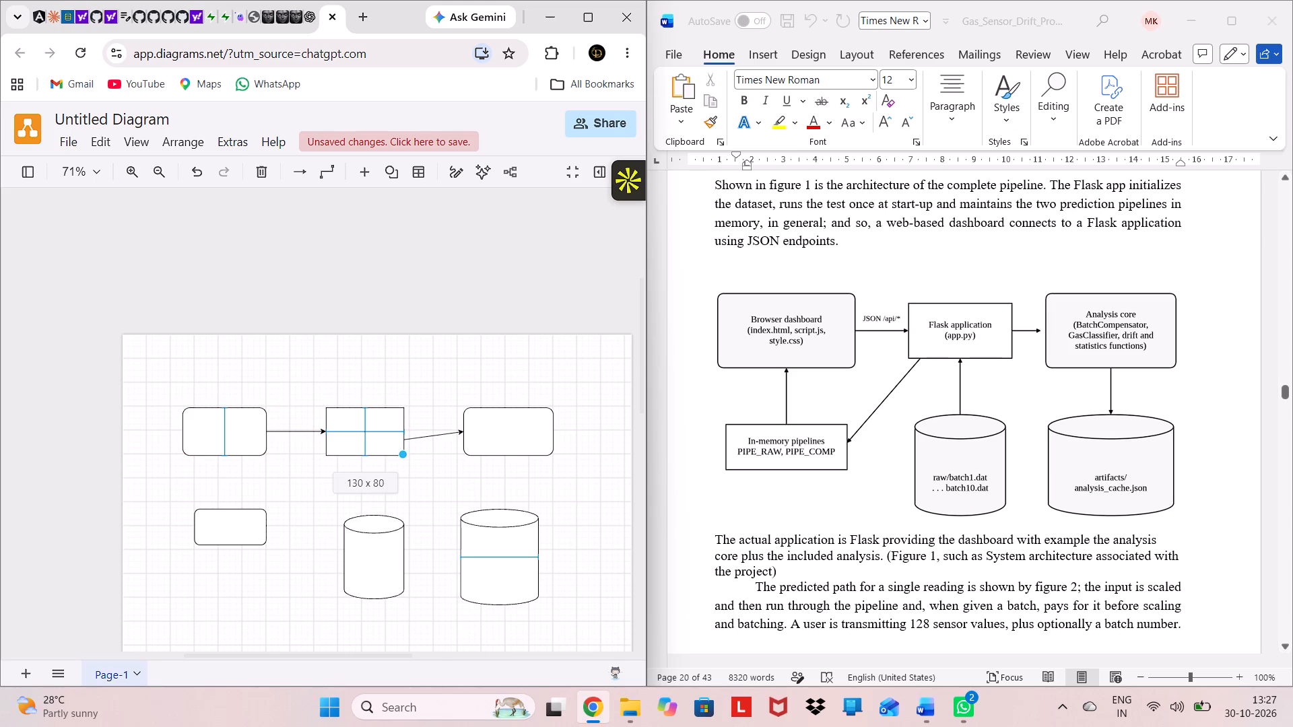
pyautogui.moveTo(401, 456); pyautogui.dragTo(406, 456)
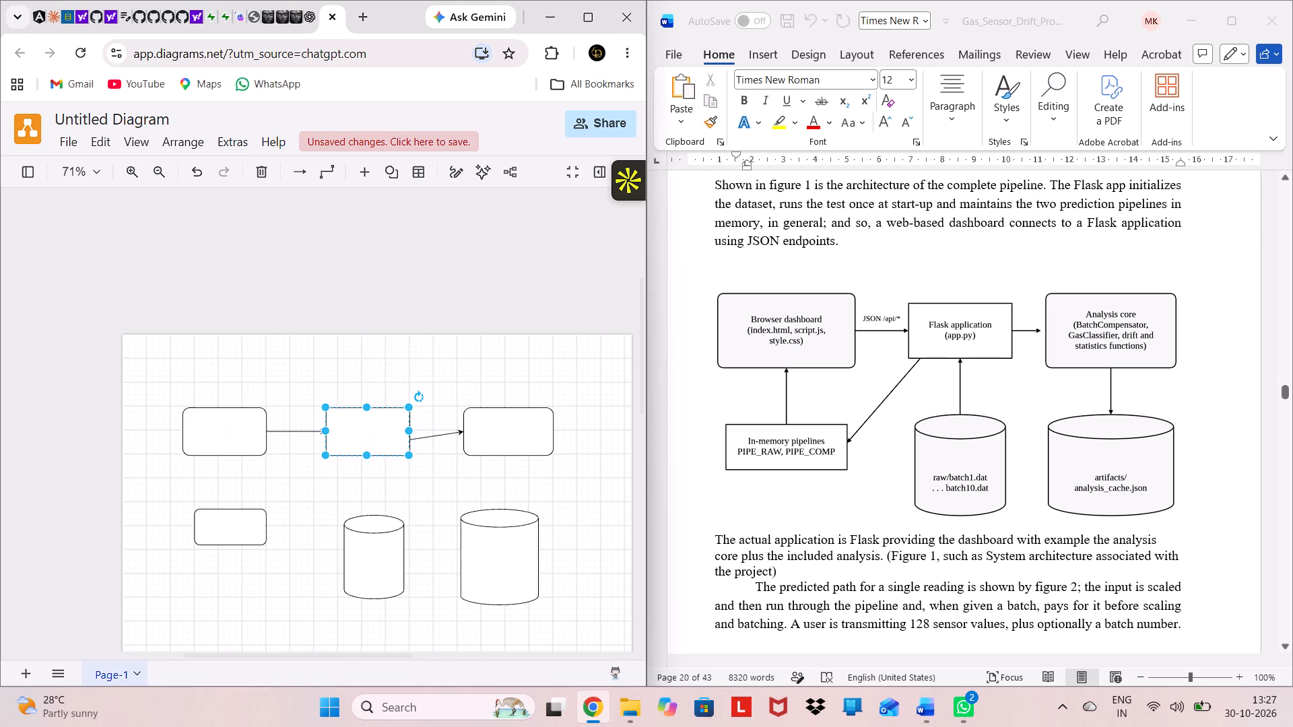
# Straighten the arrow into the top-right rounded rectangle by attaching its start to the midpoint of the middle rectangle's right side.
pyautogui.click(413, 439)
pyautogui.scroll(1, 413, 439)
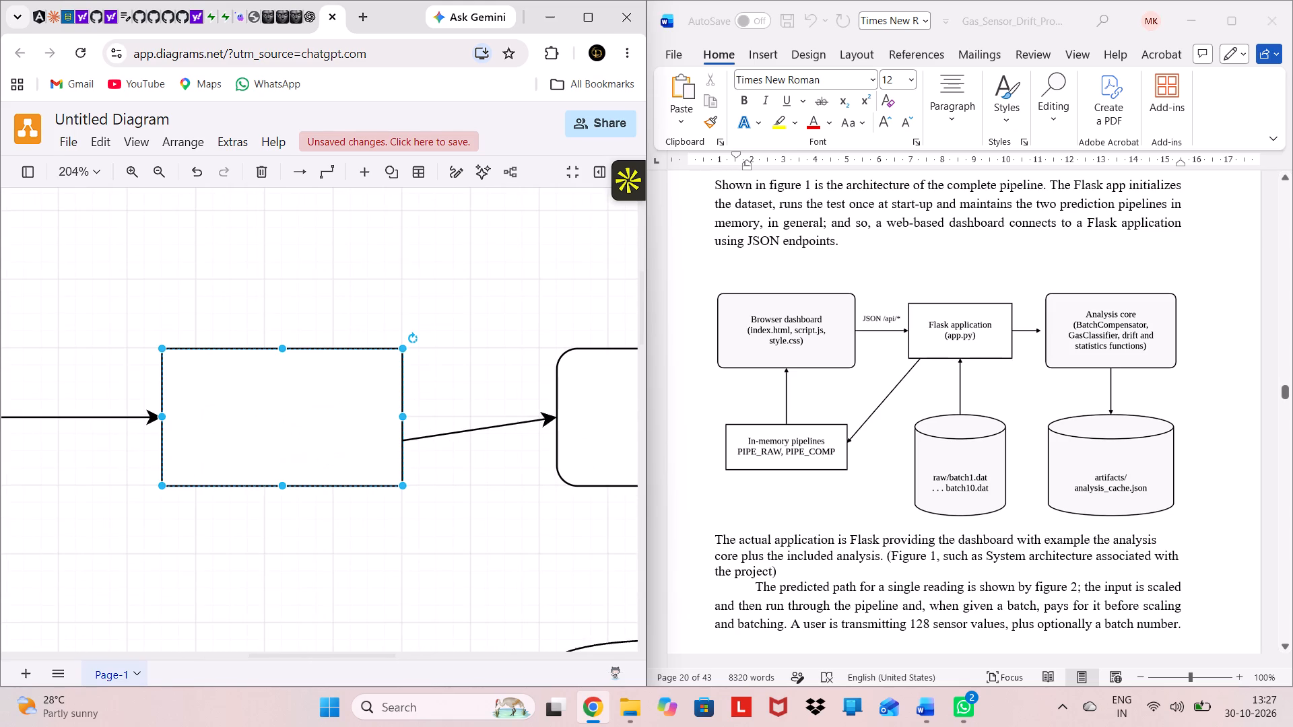
pyautogui.click(413, 436)
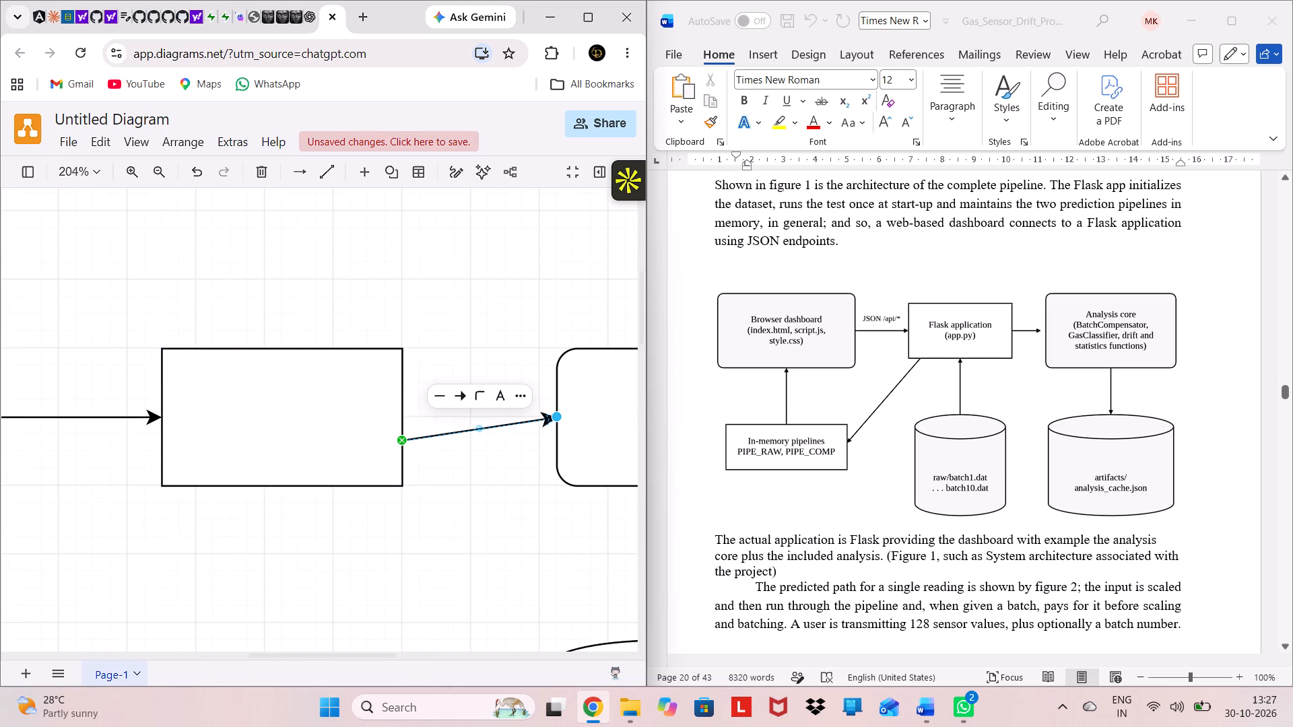
pyautogui.moveTo(405, 436); pyautogui.dragTo(402, 414)
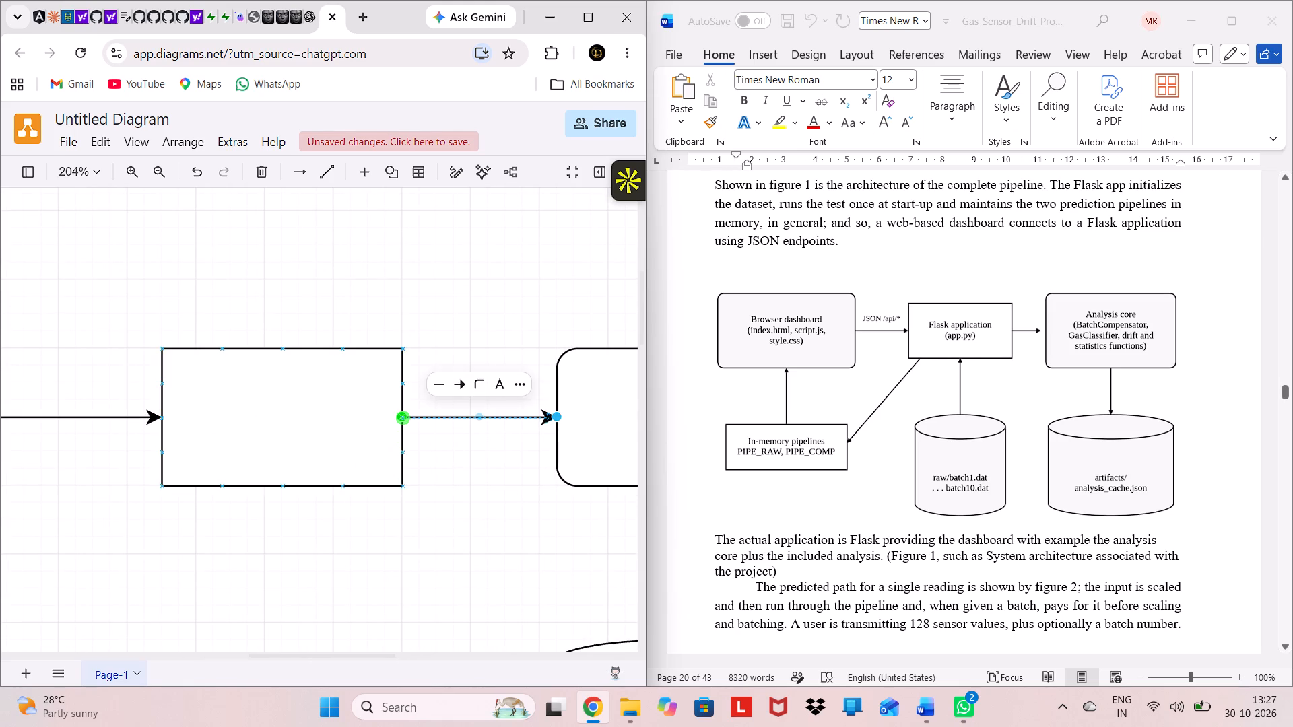
pyautogui.click(446, 541)
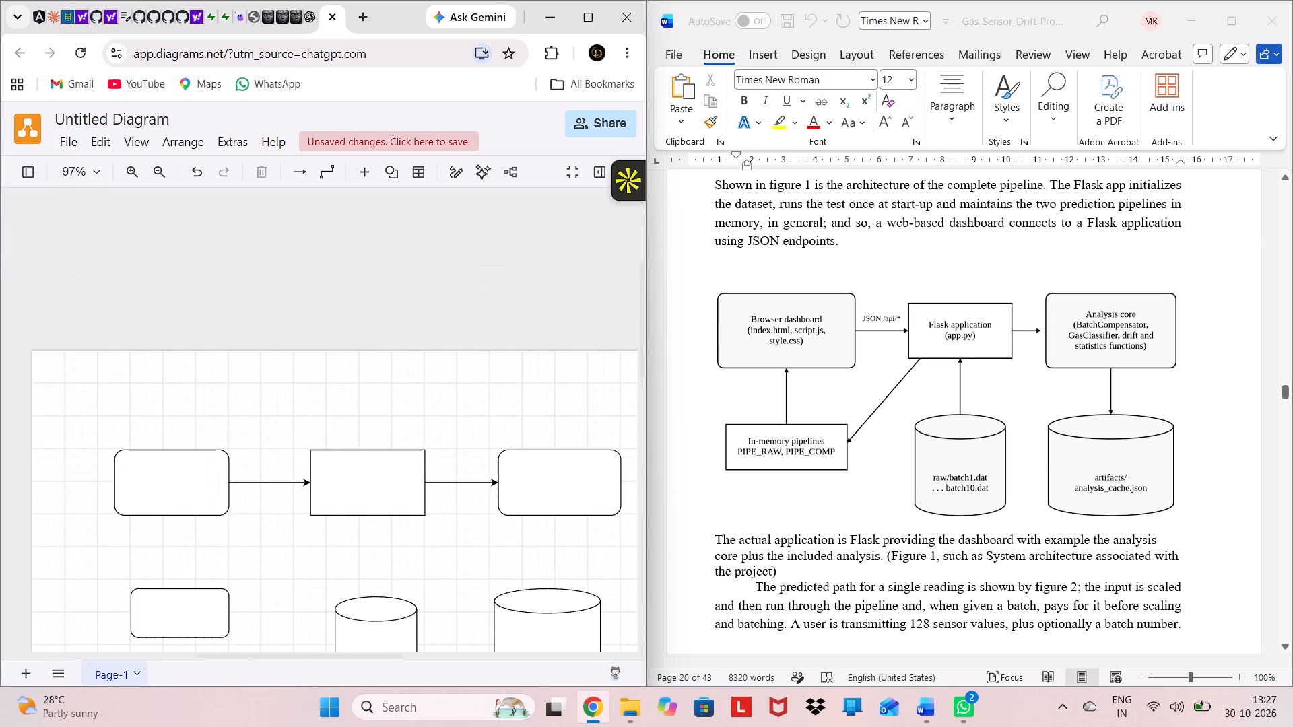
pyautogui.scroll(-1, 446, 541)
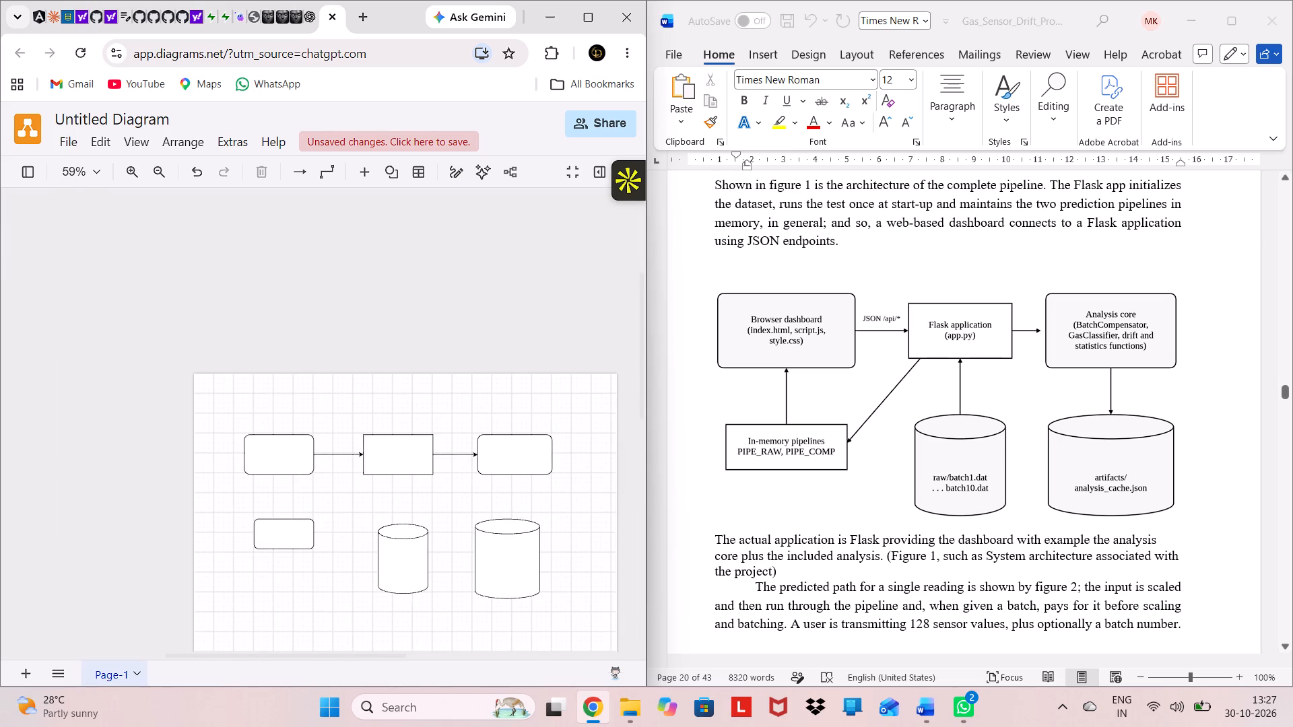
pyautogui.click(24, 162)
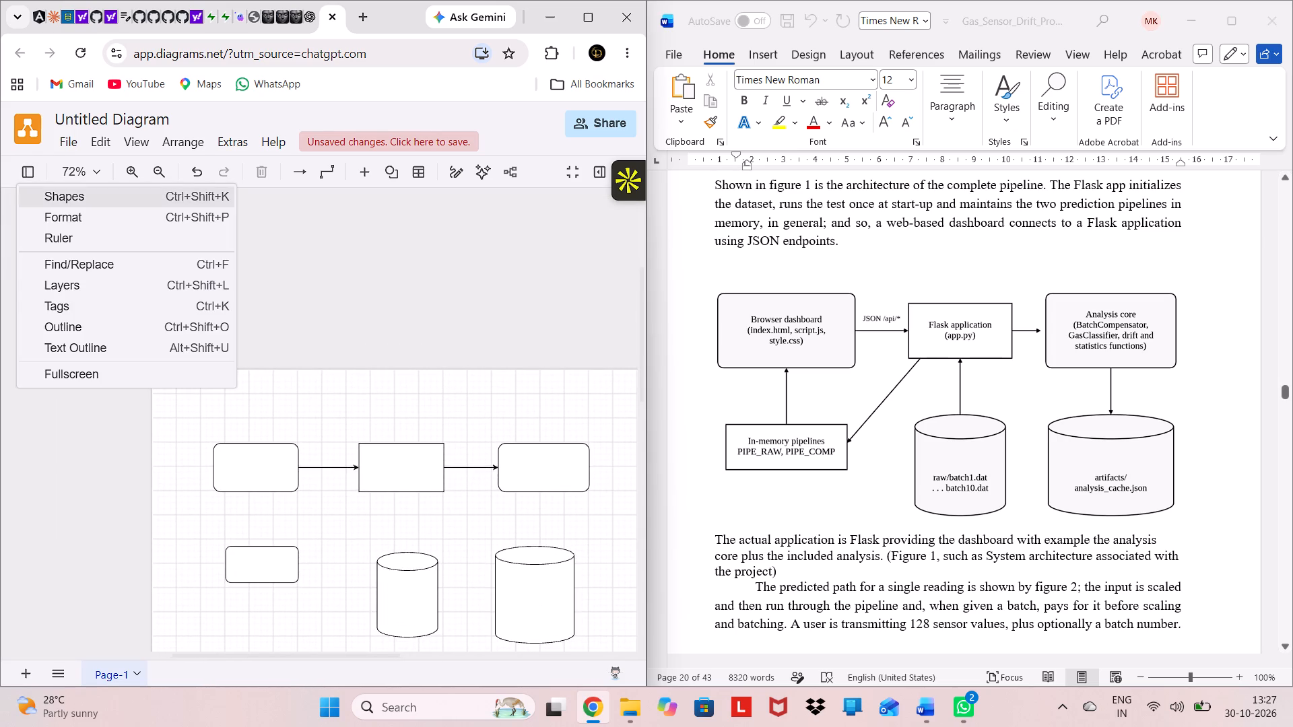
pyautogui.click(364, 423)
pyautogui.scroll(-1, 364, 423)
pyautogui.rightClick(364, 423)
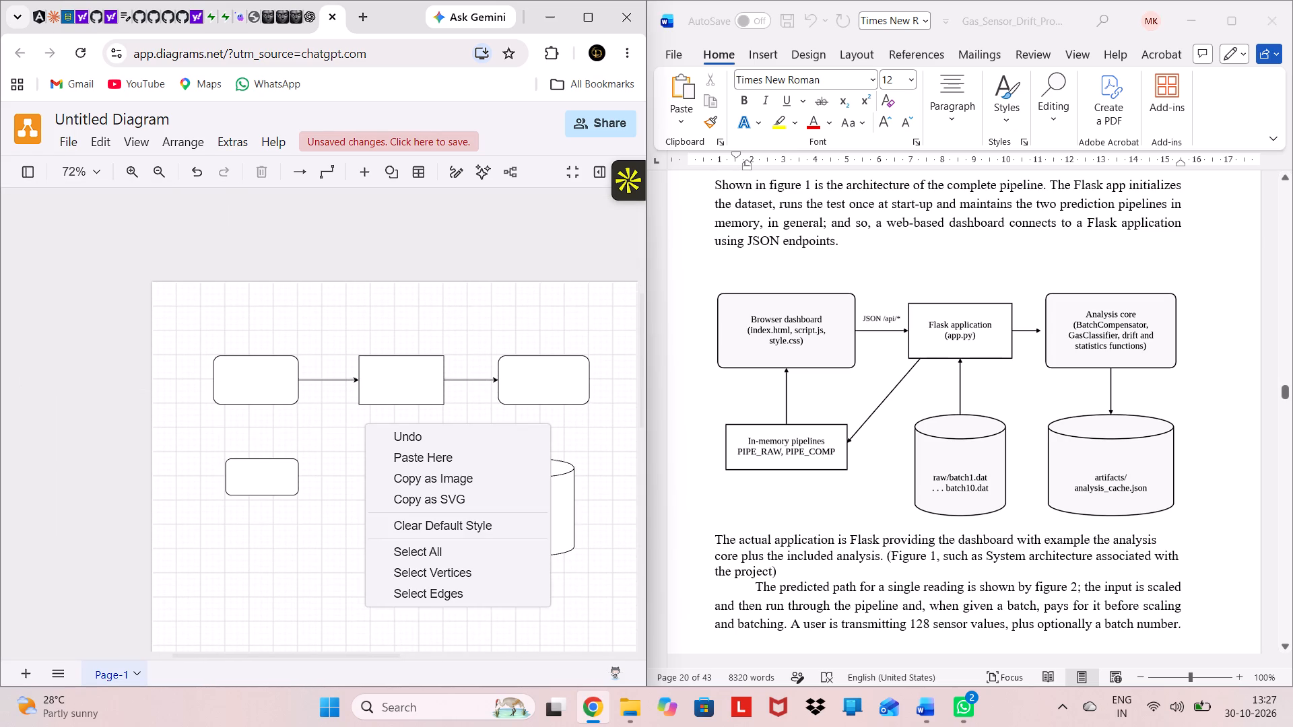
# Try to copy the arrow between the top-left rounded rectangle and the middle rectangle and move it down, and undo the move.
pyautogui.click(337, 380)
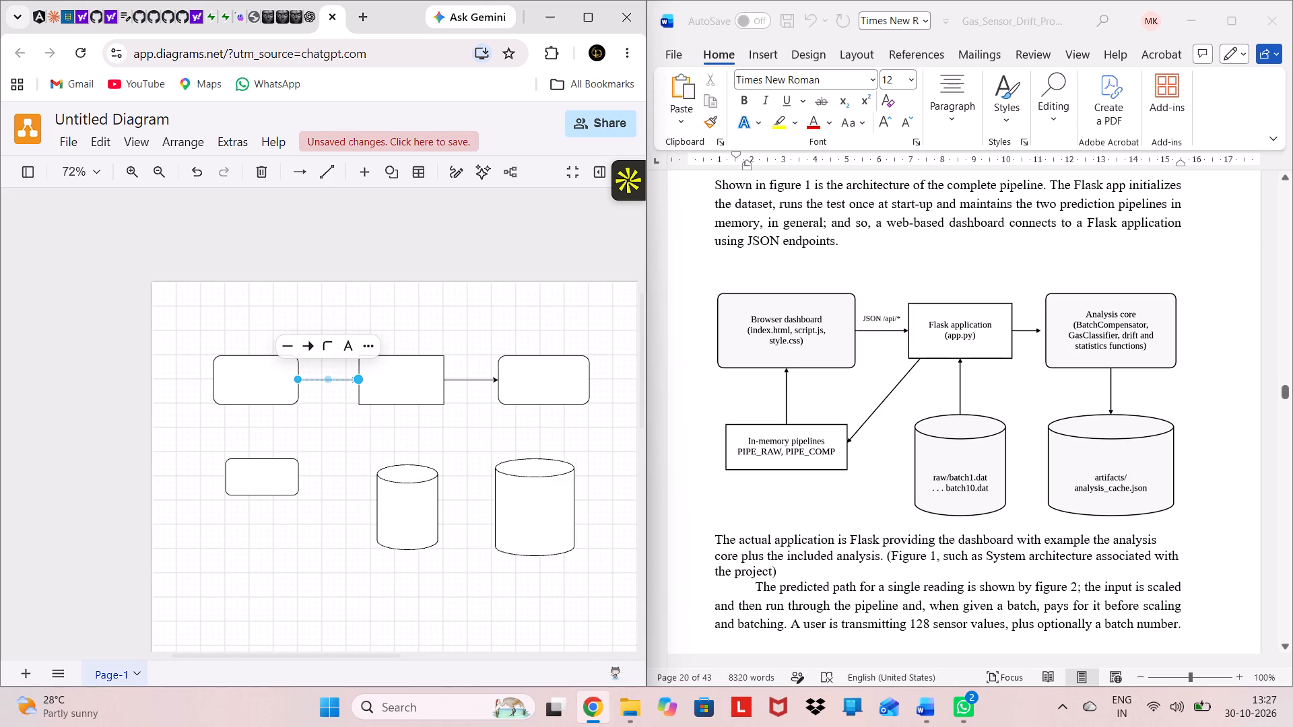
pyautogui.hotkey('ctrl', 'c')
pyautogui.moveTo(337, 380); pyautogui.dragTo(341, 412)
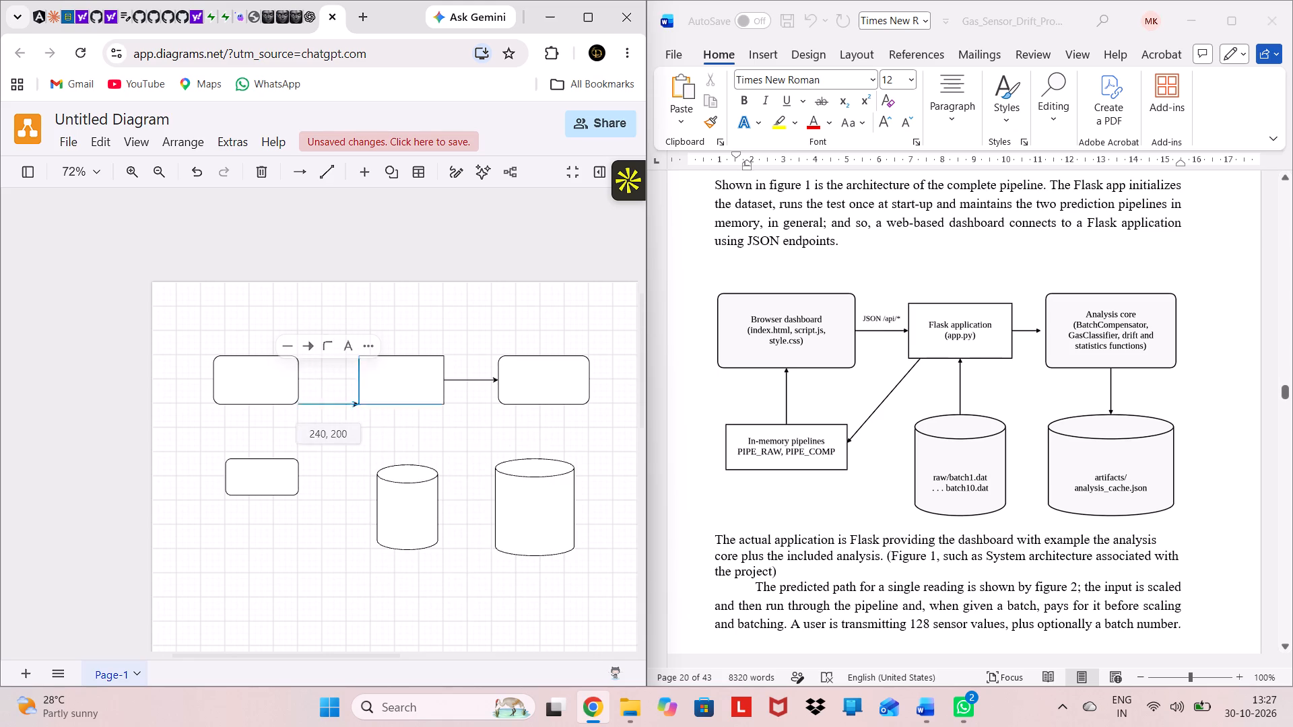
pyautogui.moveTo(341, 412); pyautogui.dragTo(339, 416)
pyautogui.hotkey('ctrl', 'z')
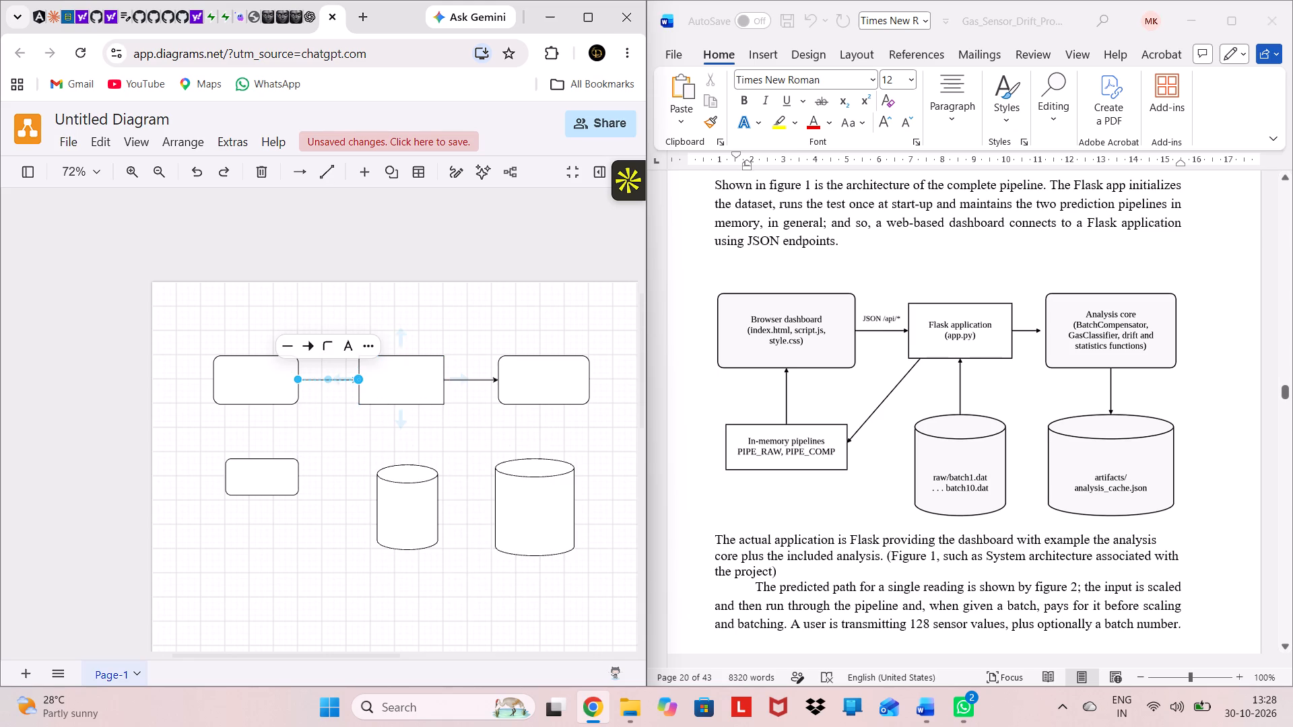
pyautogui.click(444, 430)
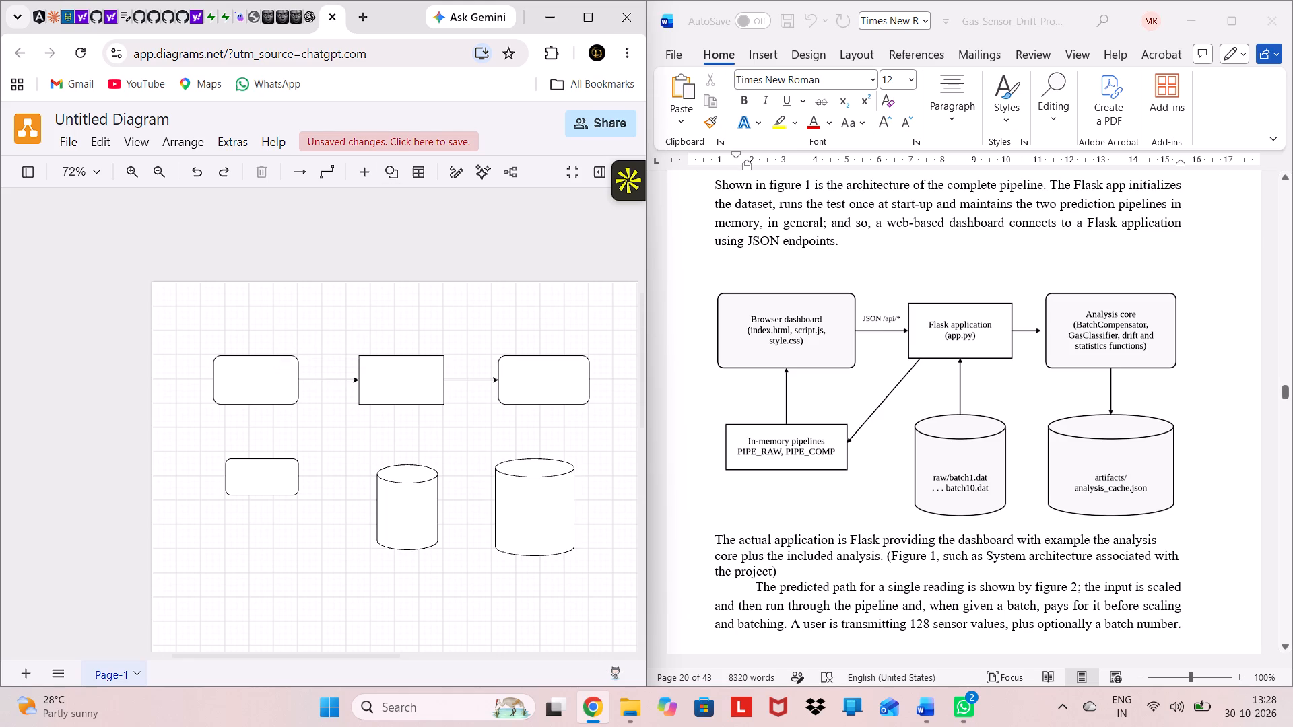
# Maximise the browser window and add a Directional Connector to the canvas.
pyautogui.click(598, 23)
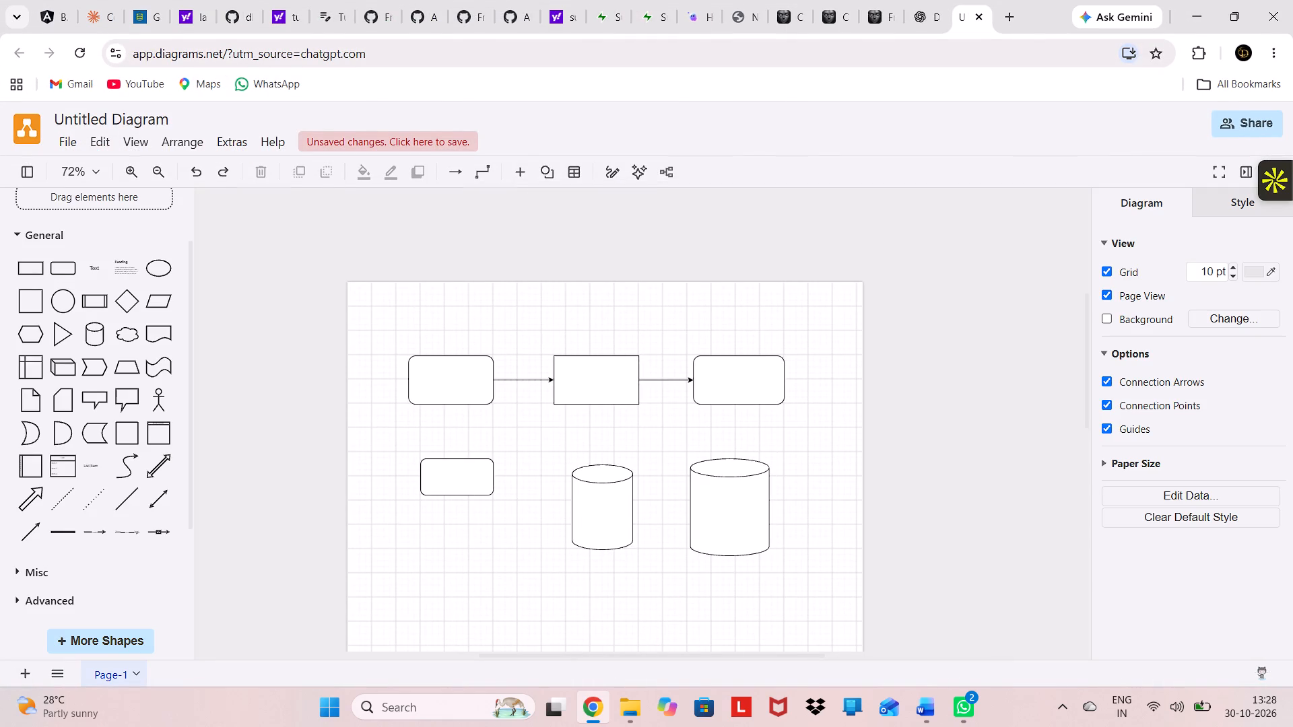
pyautogui.scroll(-1, 115, 521)
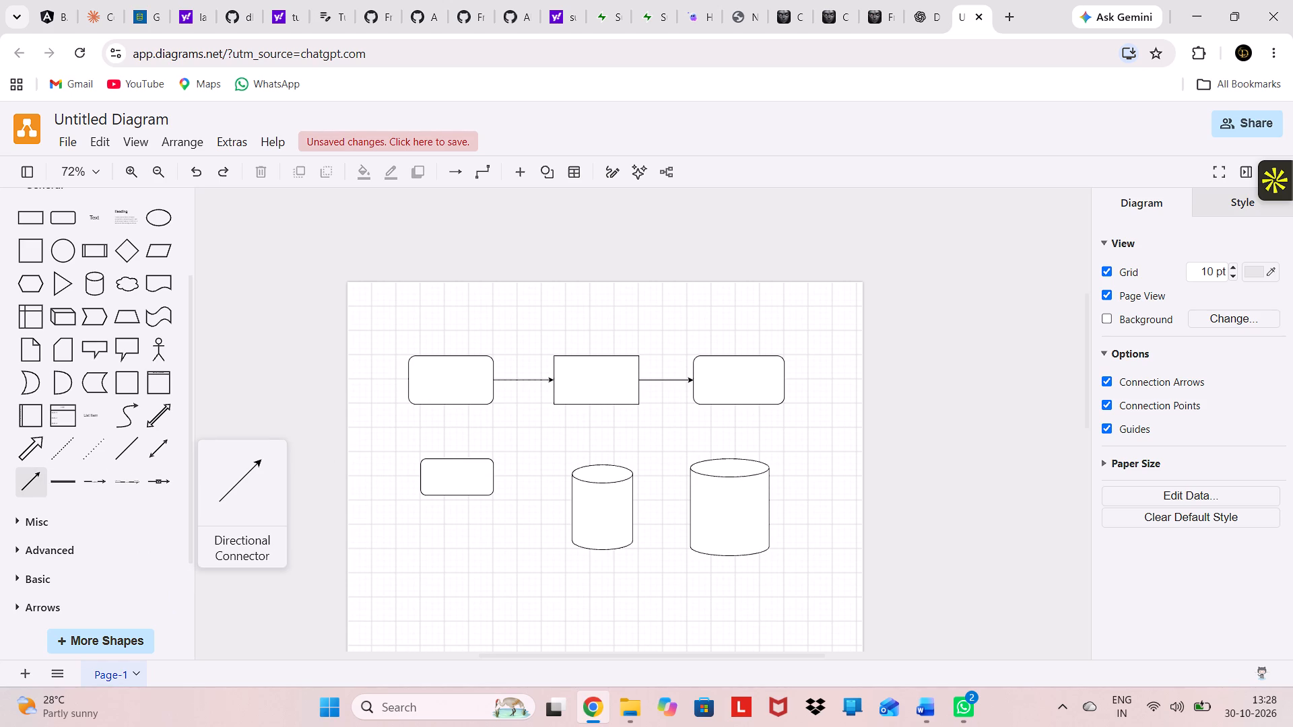
pyautogui.click(37, 489)
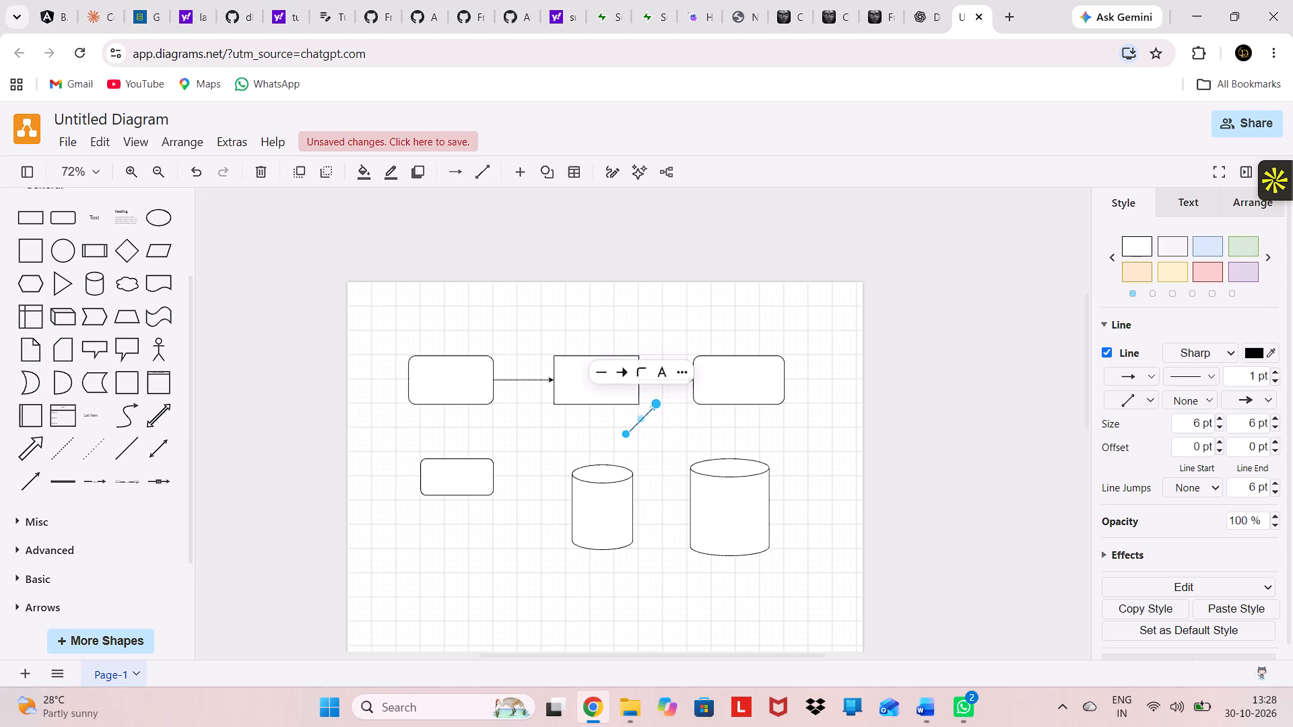
pyautogui.click(645, 417)
# Move the lower-left rounded rectangle left, aligning its left edge with the top-left rounded rectangle.
pyautogui.moveTo(447, 486); pyautogui.dragTo(437, 486)
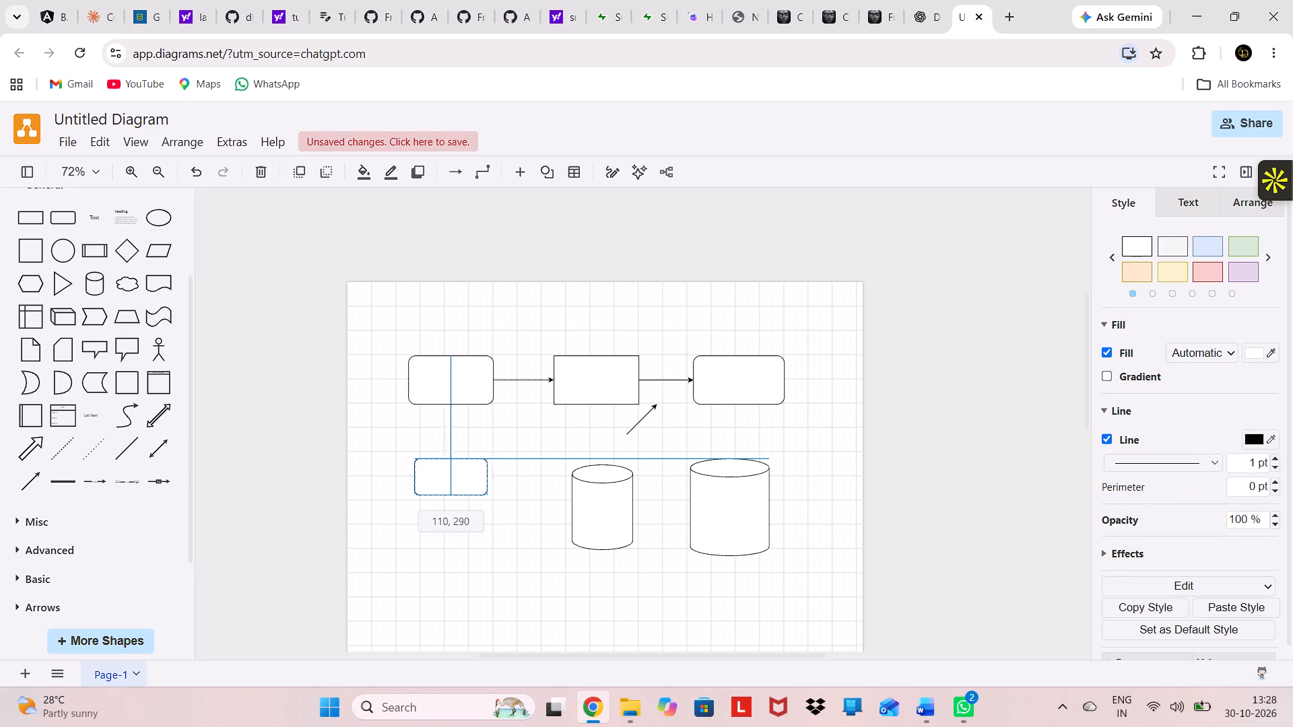
pyautogui.moveTo(437, 486); pyautogui.dragTo(436, 486)
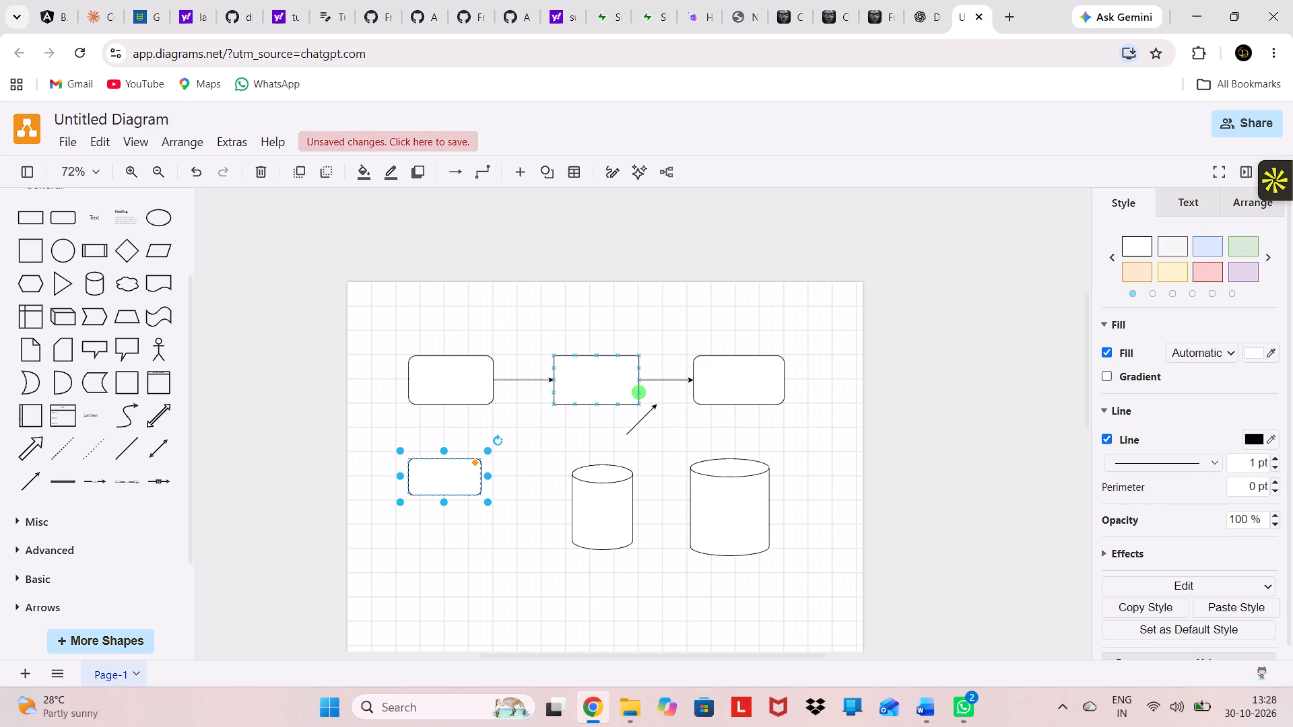
# Place the new connector as a vertical arrow from the lower-left rounded rectangle's top up to the top-left rounded rectangle's bottom edge.
pyautogui.moveTo(642, 419); pyautogui.dragTo(471, 437)
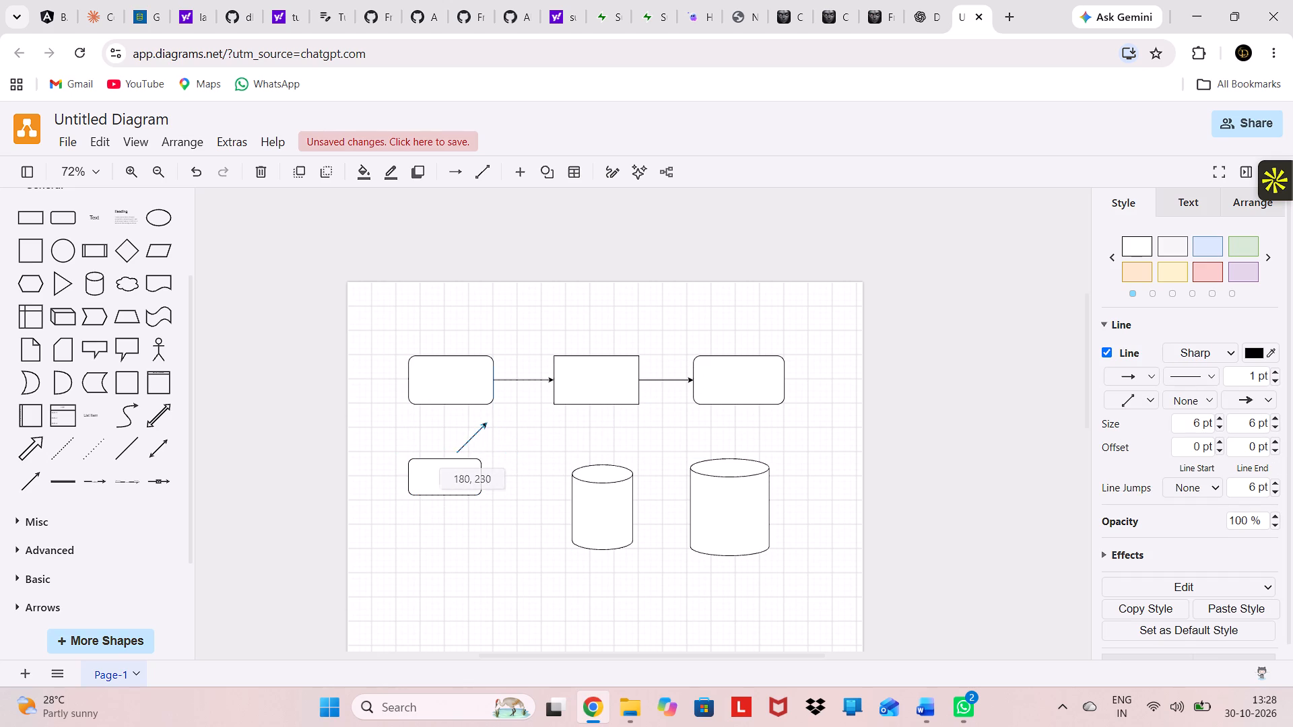
pyautogui.moveTo(471, 437); pyautogui.dragTo(458, 444)
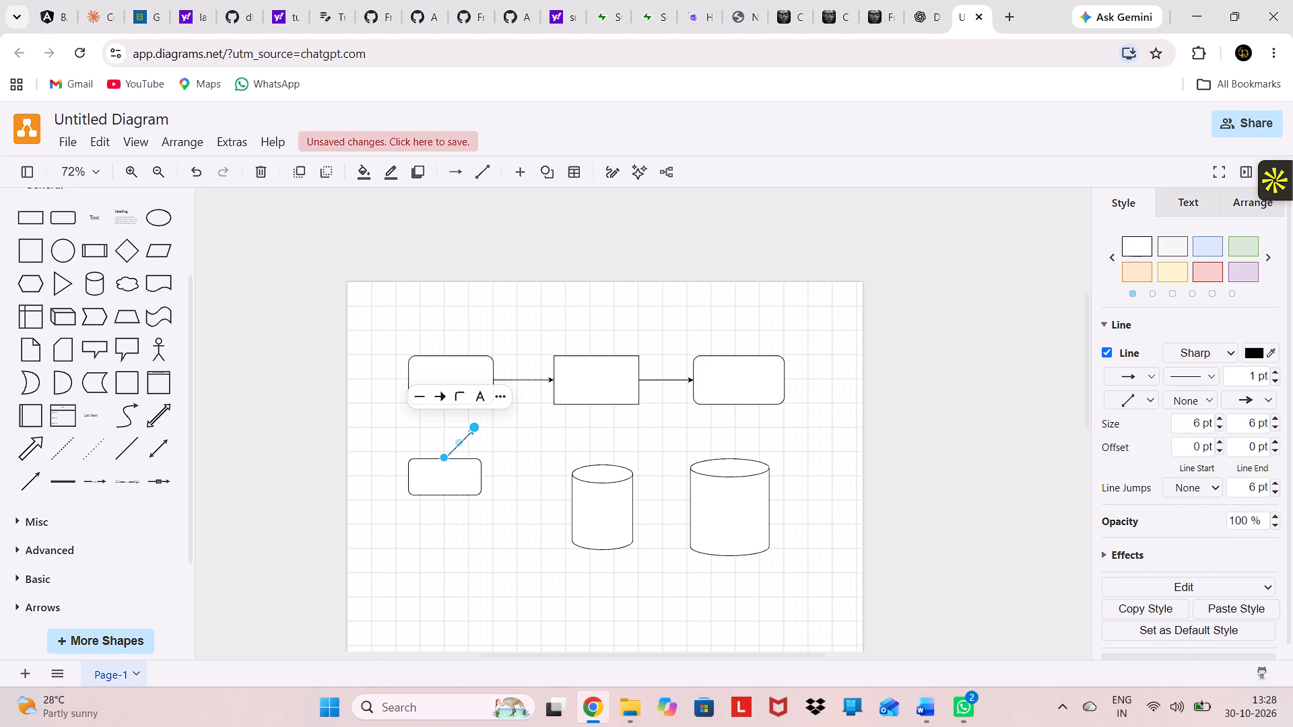
pyautogui.moveTo(478, 424); pyautogui.dragTo(443, 409)
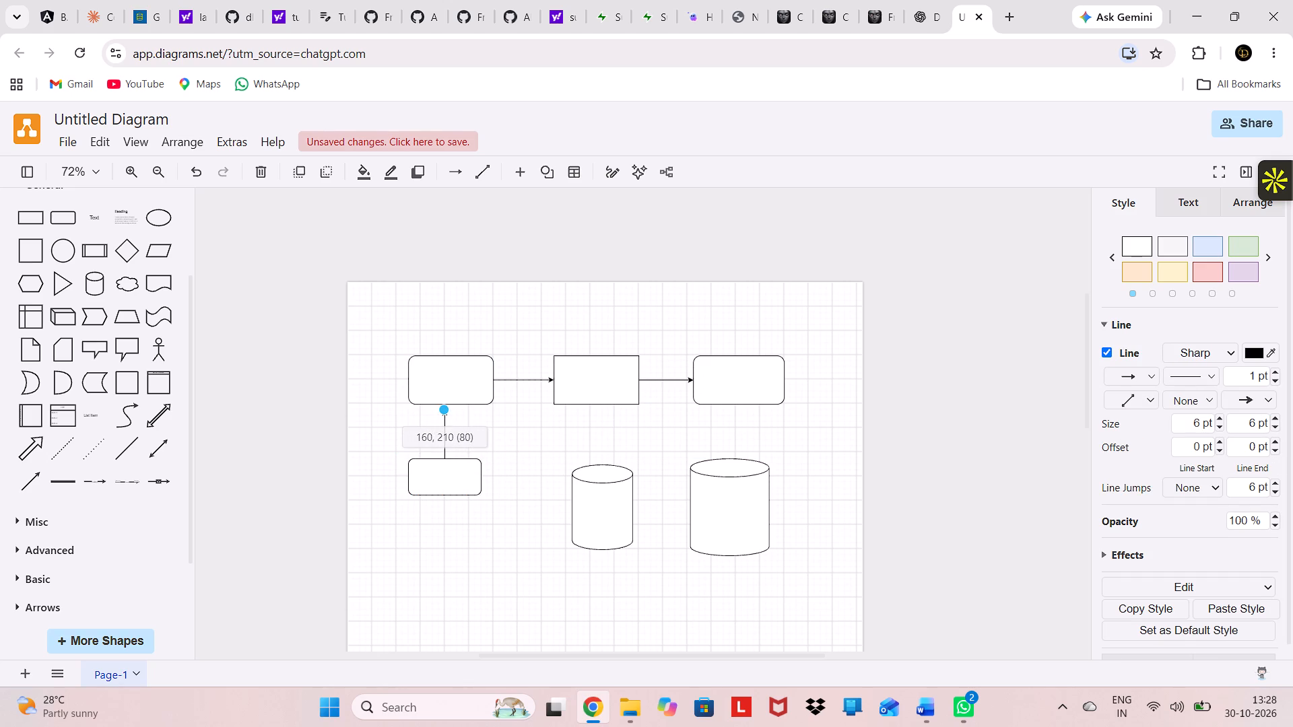
pyautogui.moveTo(443, 409); pyautogui.dragTo(446, 406)
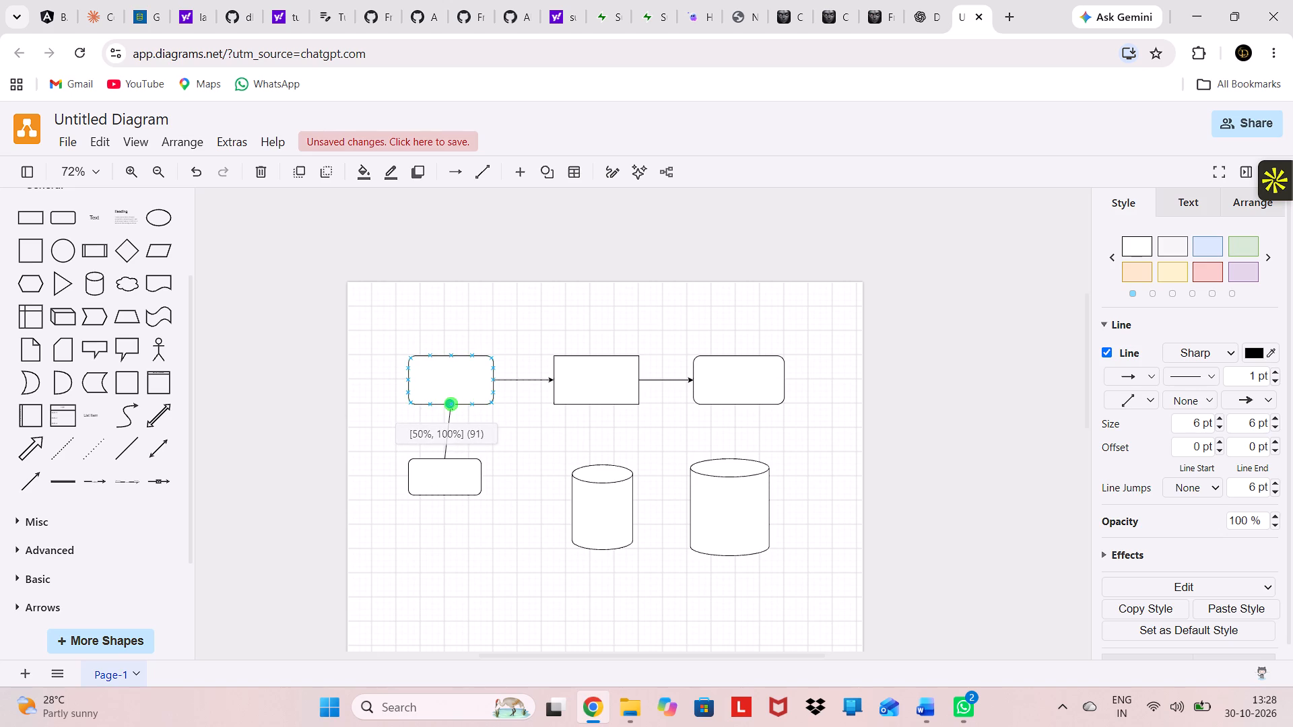
pyautogui.moveTo(446, 406); pyautogui.dragTo(444, 406)
pyautogui.click(532, 457)
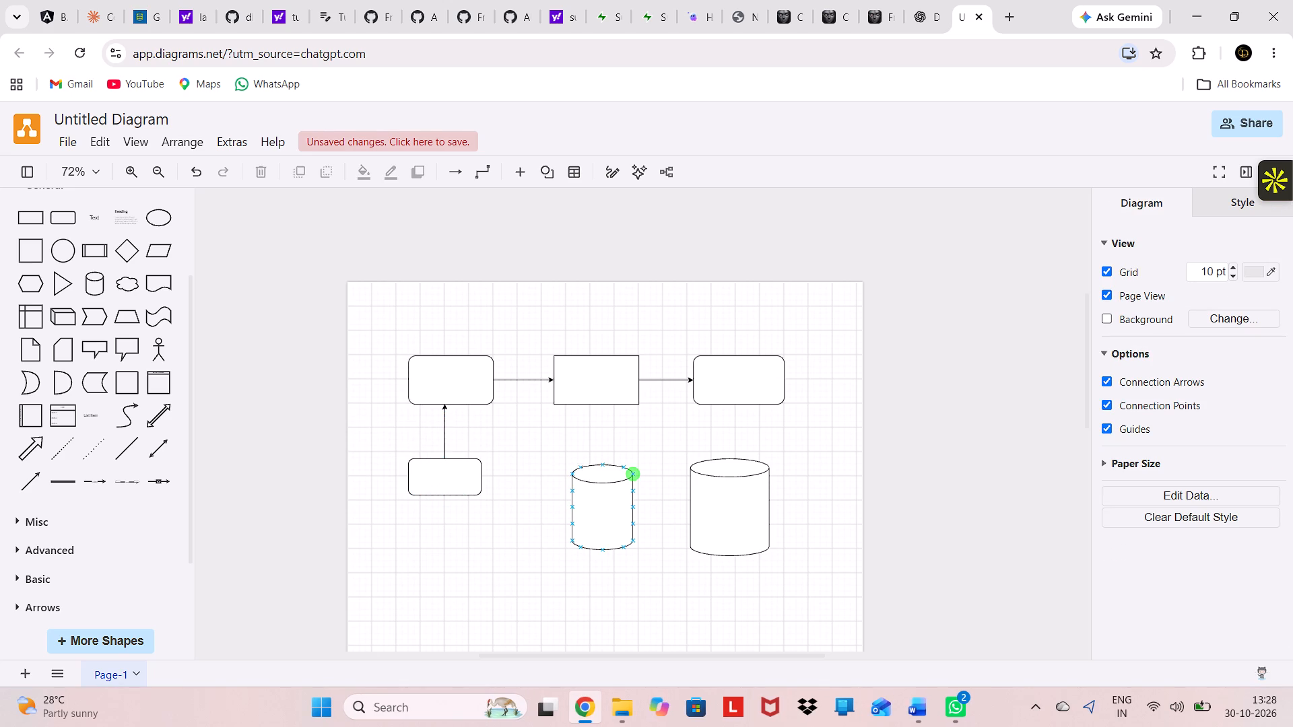
# Move the middle cylinder slightly left, keeping it below the middle rectangle at the same height.
pyautogui.moveTo(609, 500); pyautogui.dragTo(601, 499)
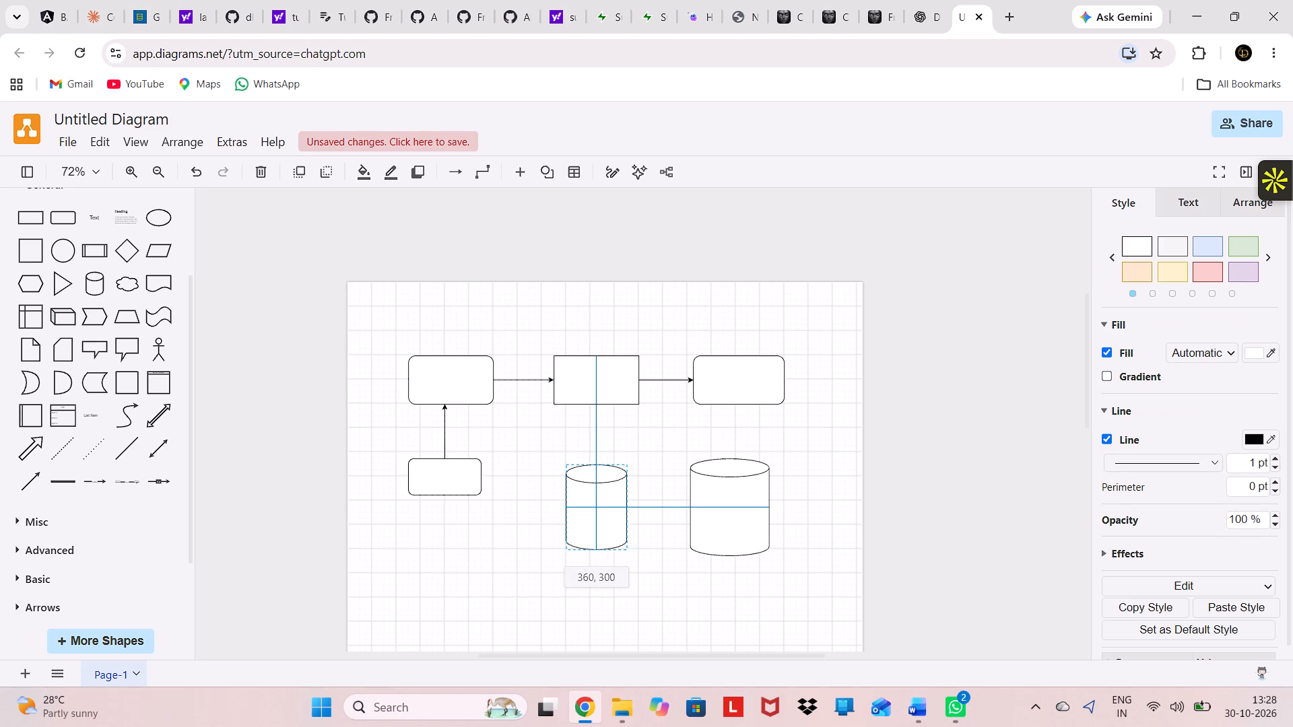
pyautogui.moveTo(601, 499); pyautogui.dragTo(599, 498)
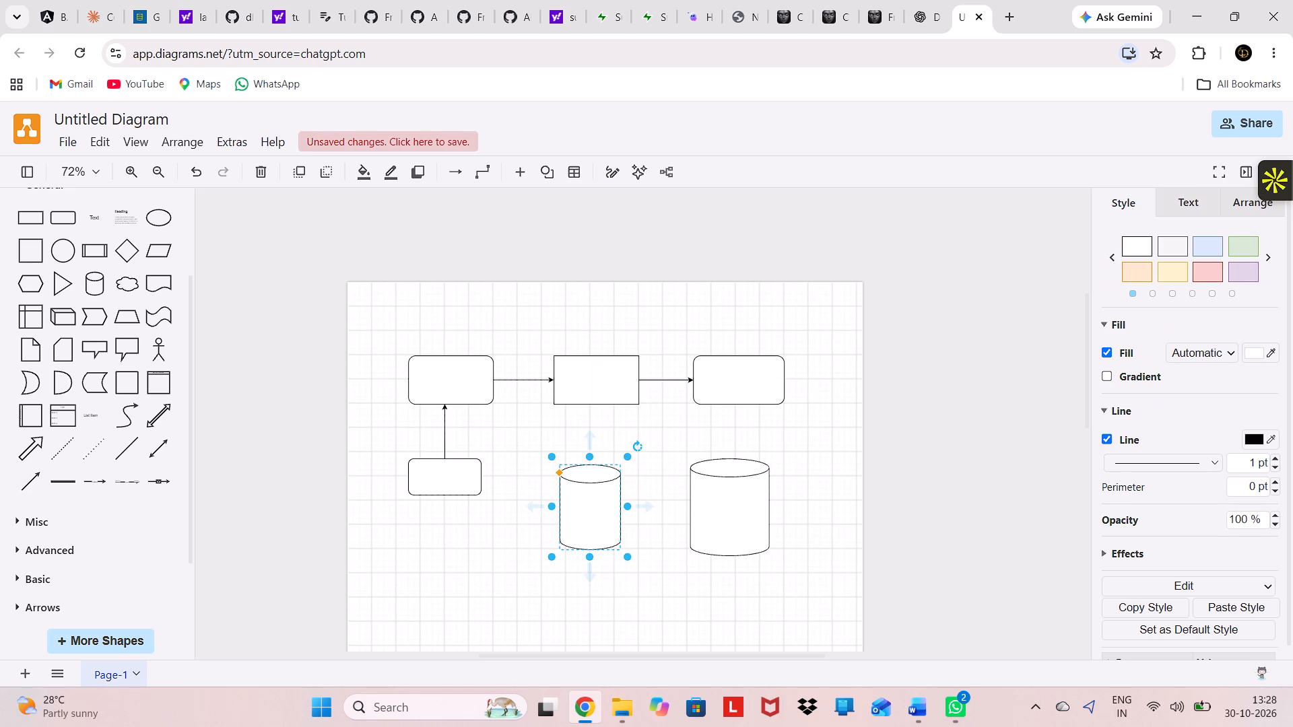
# Add a Directional Connector running vertically from the middle cylinder's top up to the middle rectangle's bottom edge.
pyautogui.click(22, 482)
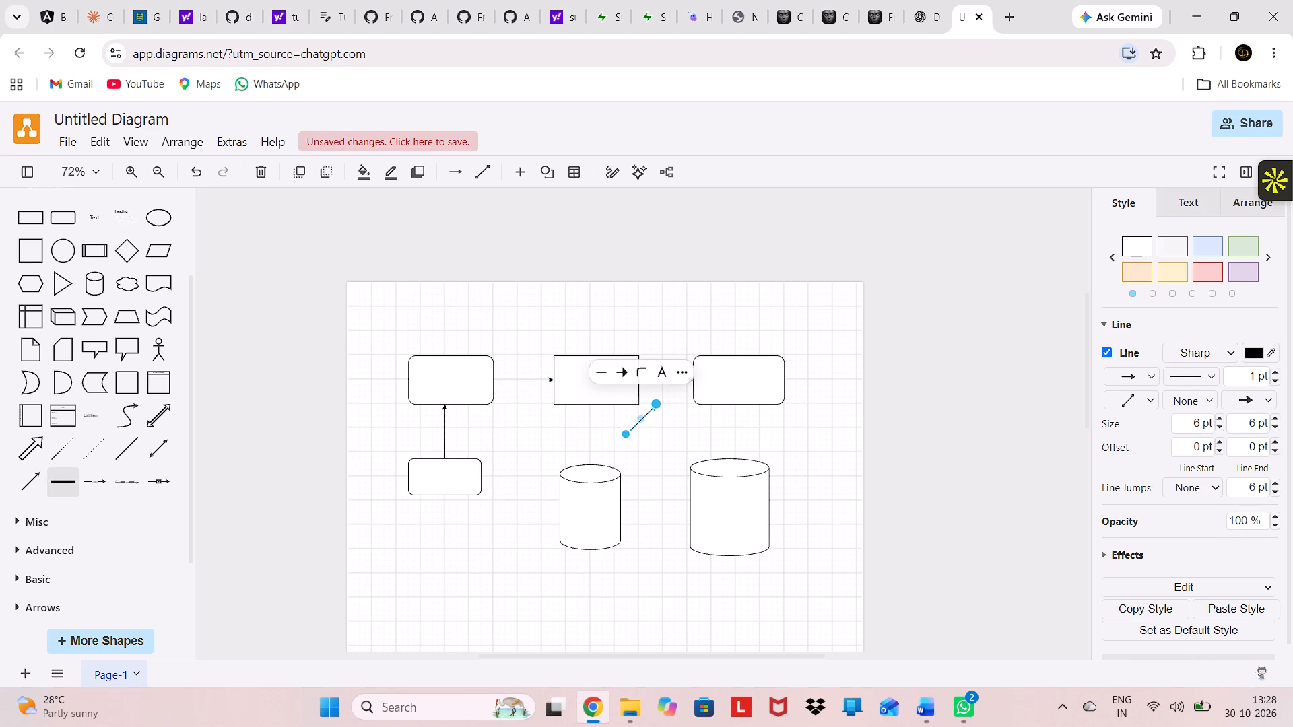
pyautogui.click(654, 405)
pyautogui.click(630, 434)
pyautogui.moveTo(624, 432); pyautogui.dragTo(603, 460)
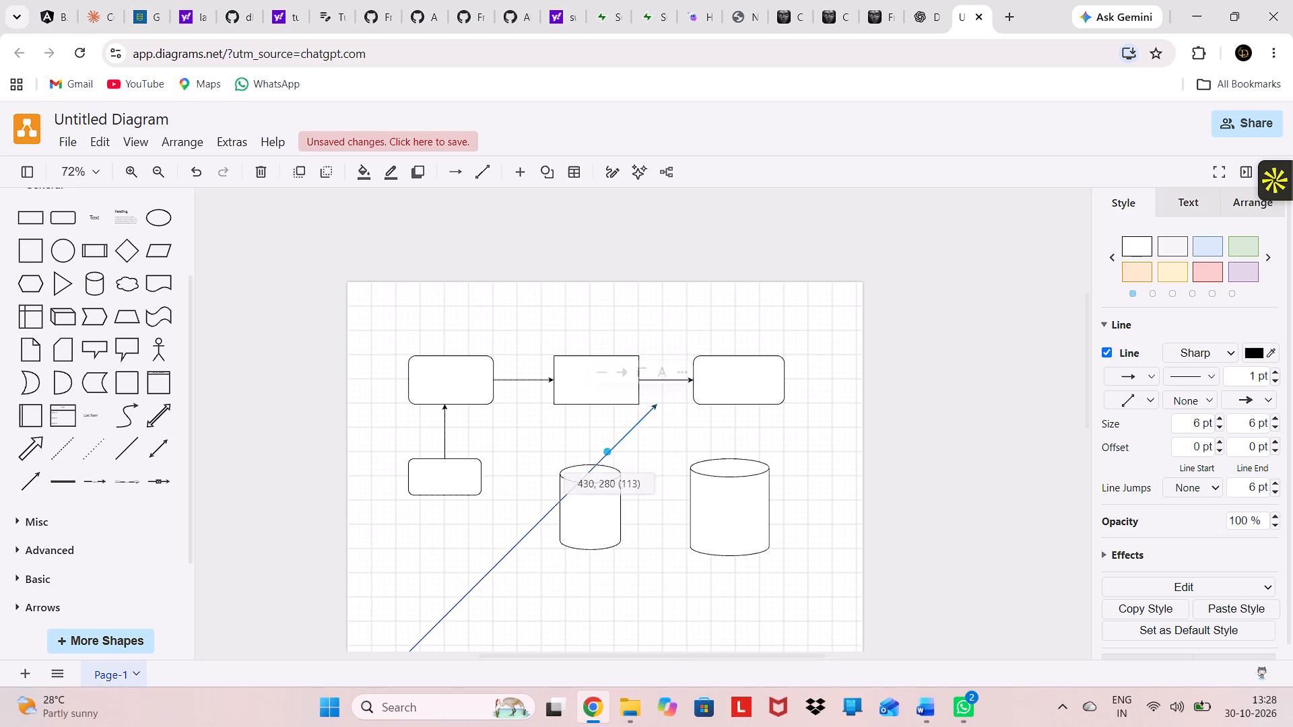
pyautogui.moveTo(603, 460); pyautogui.dragTo(594, 463)
pyautogui.moveTo(653, 408); pyautogui.dragTo(593, 411)
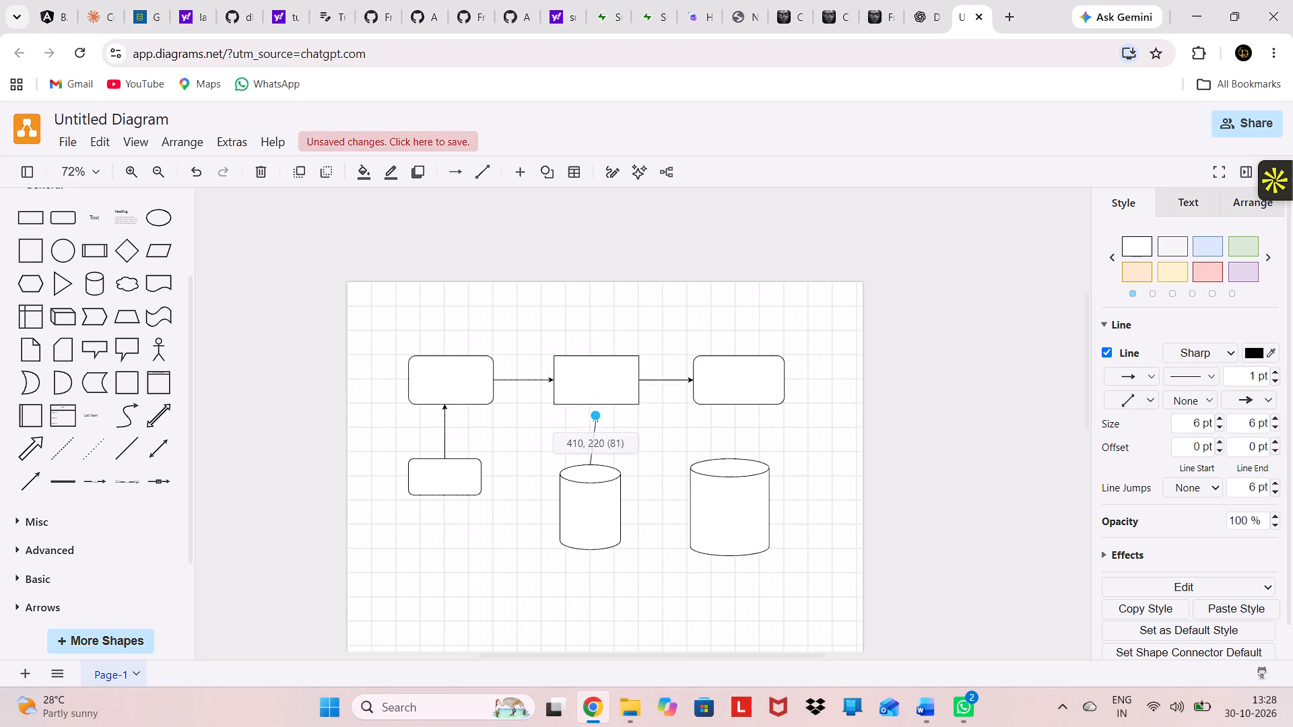
pyautogui.moveTo(593, 411); pyautogui.dragTo(591, 407)
pyautogui.click(631, 449)
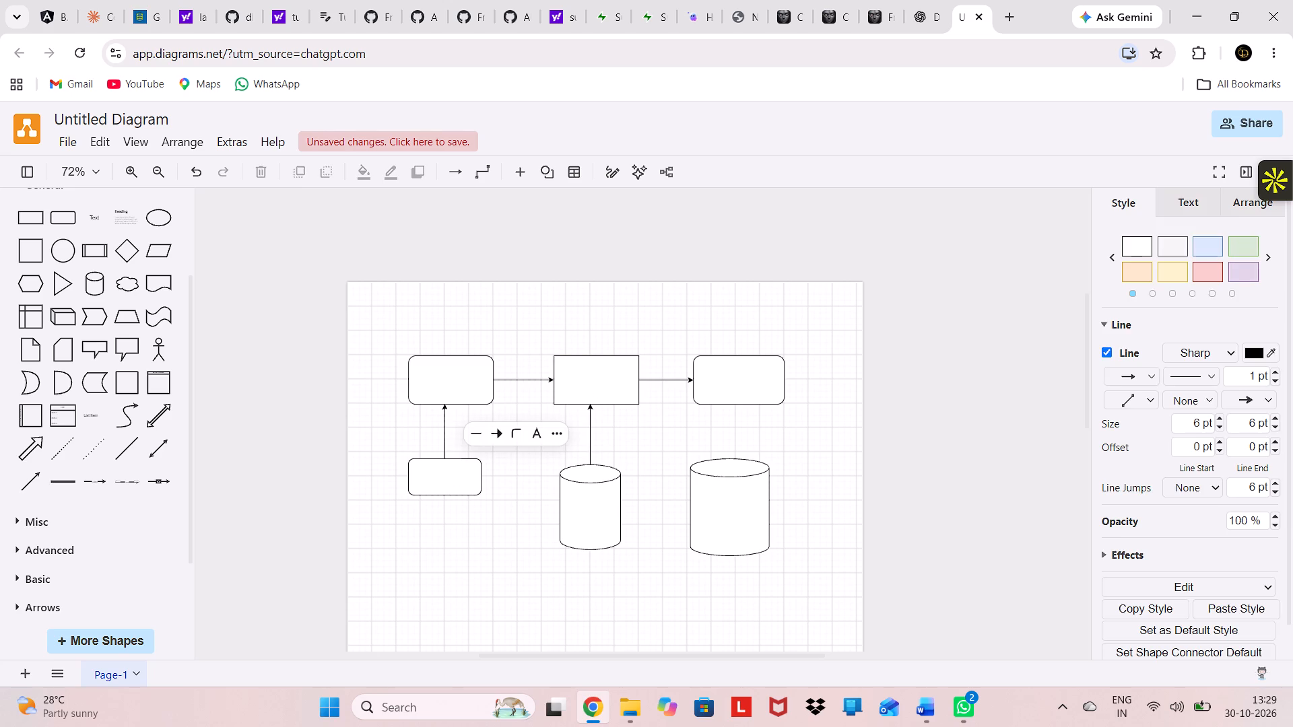
# Add a Directional Connector as a vertical arrow pointing down from below the top-right rounded rectangle towards the large cylinder.
pyautogui.click(31, 487)
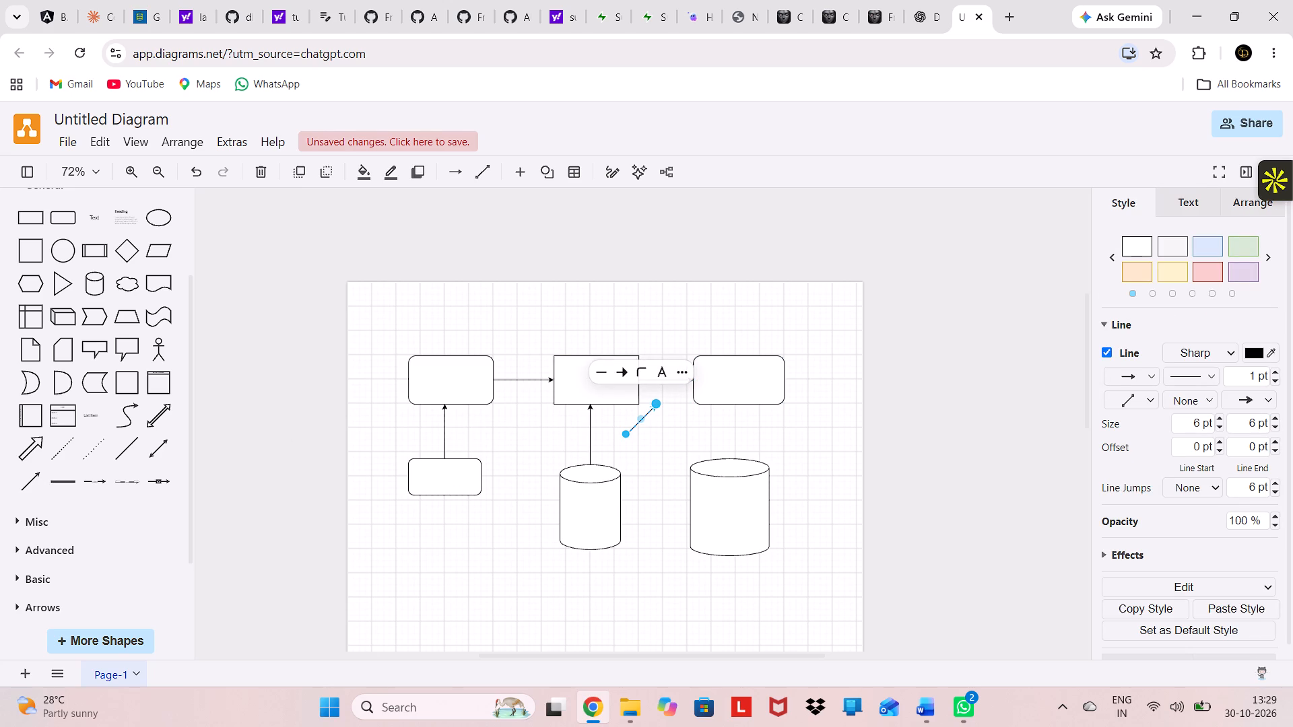
pyautogui.moveTo(626, 434); pyautogui.dragTo(713, 470)
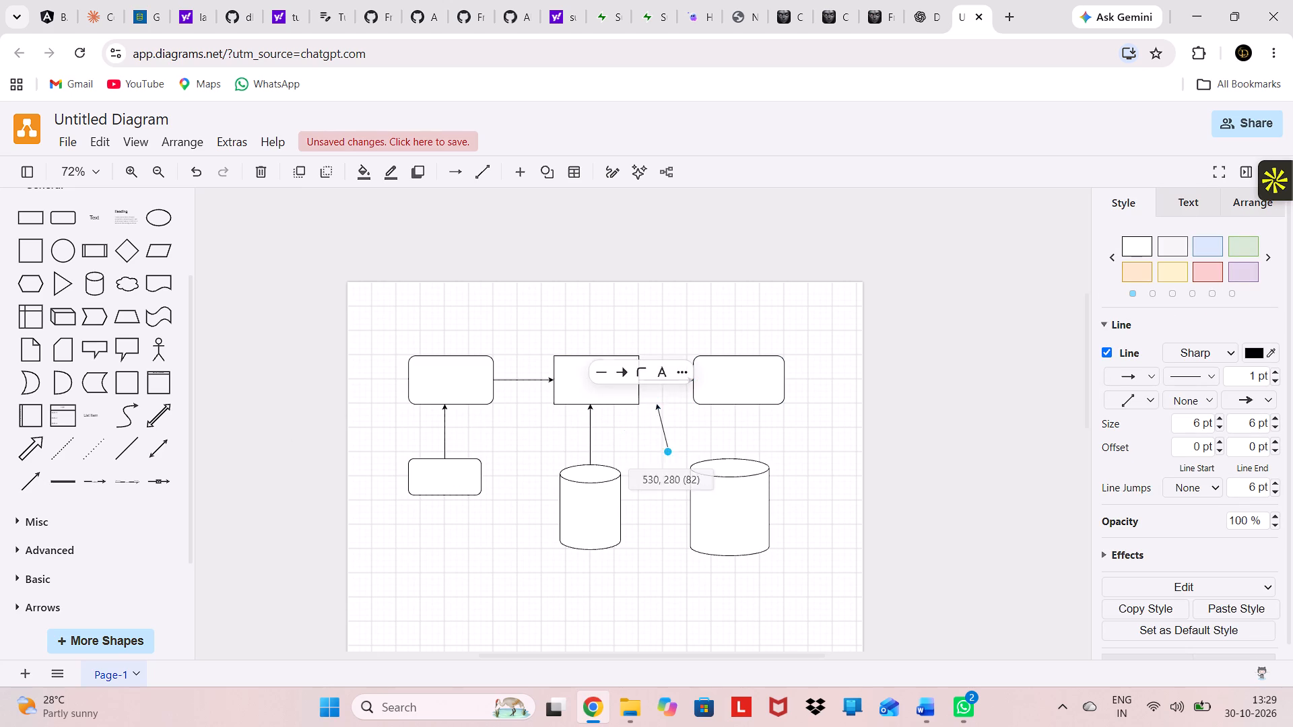
pyautogui.moveTo(713, 470); pyautogui.dragTo(737, 460)
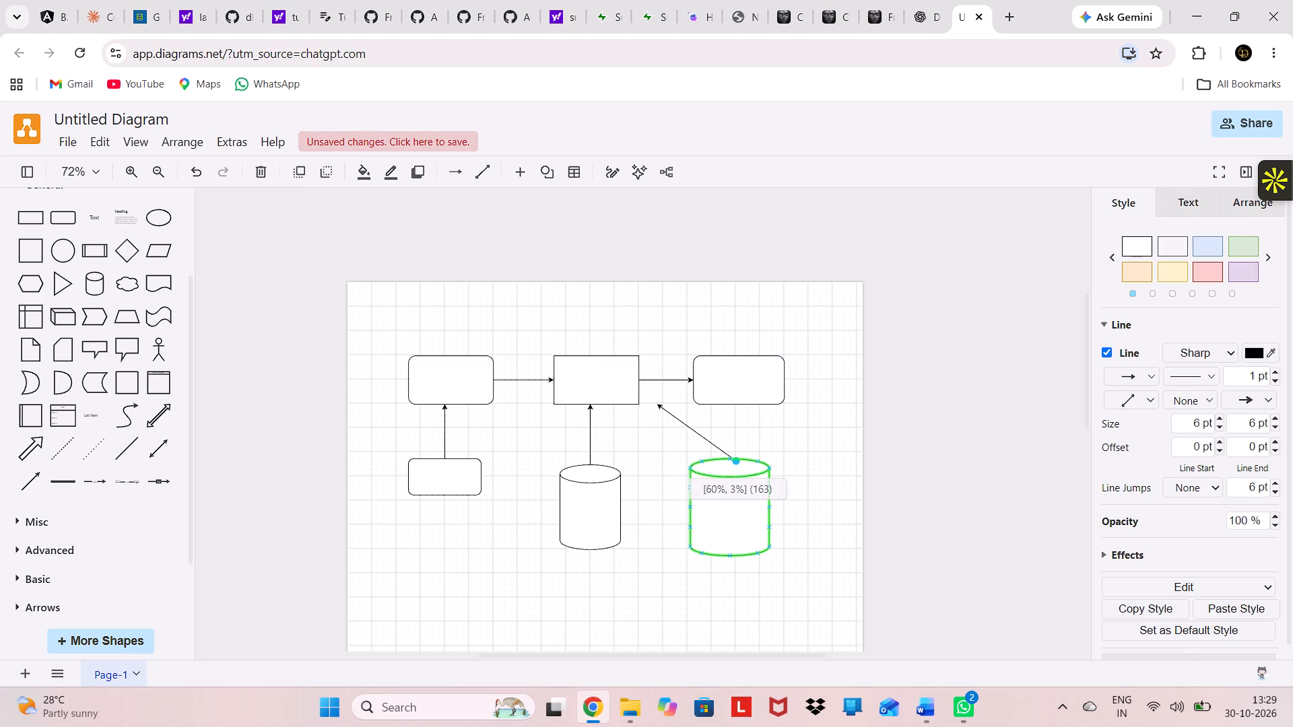
pyautogui.moveTo(737, 460); pyautogui.dragTo(735, 409)
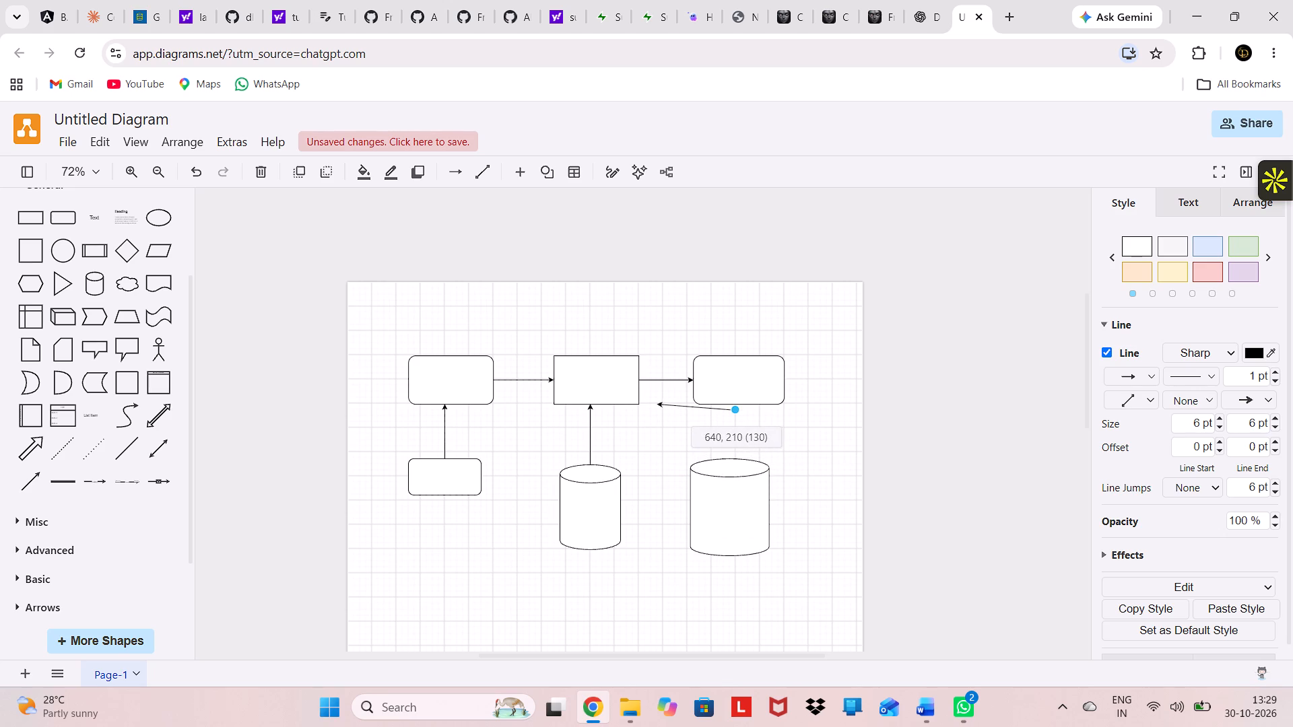
pyautogui.moveTo(735, 409); pyautogui.dragTo(735, 402)
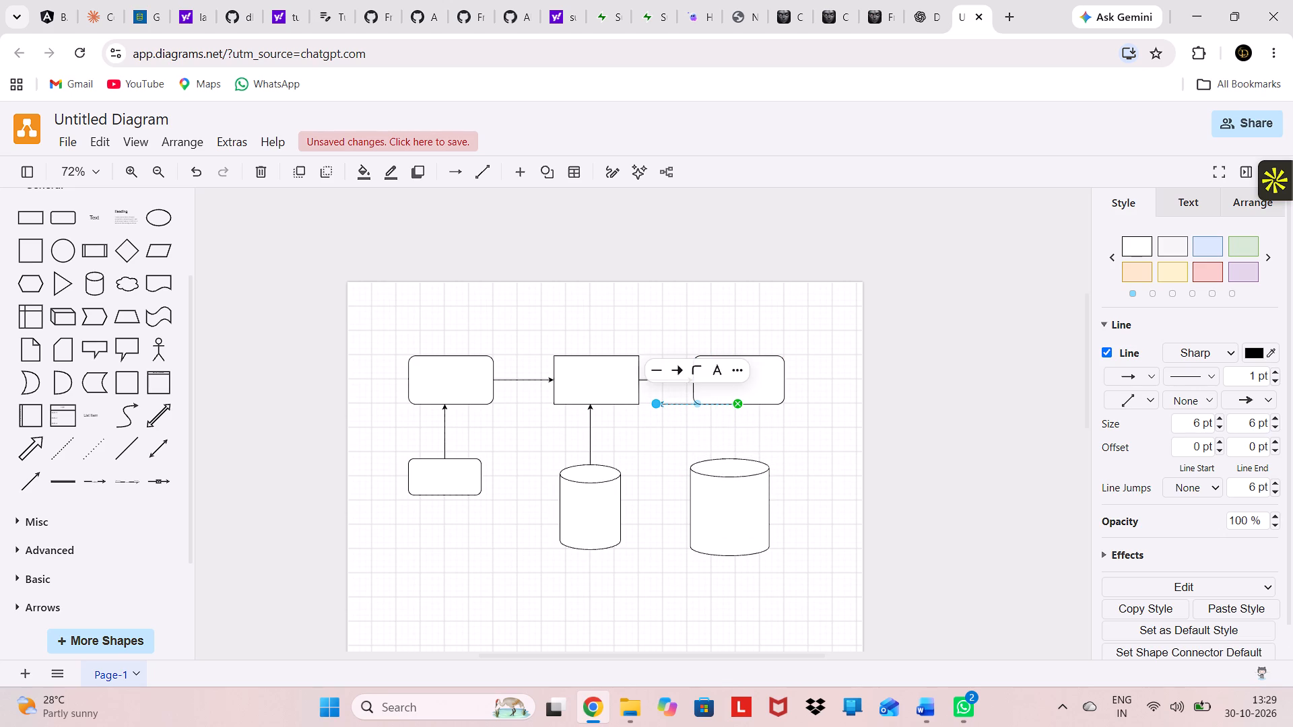
pyautogui.moveTo(657, 403); pyautogui.dragTo(733, 459)
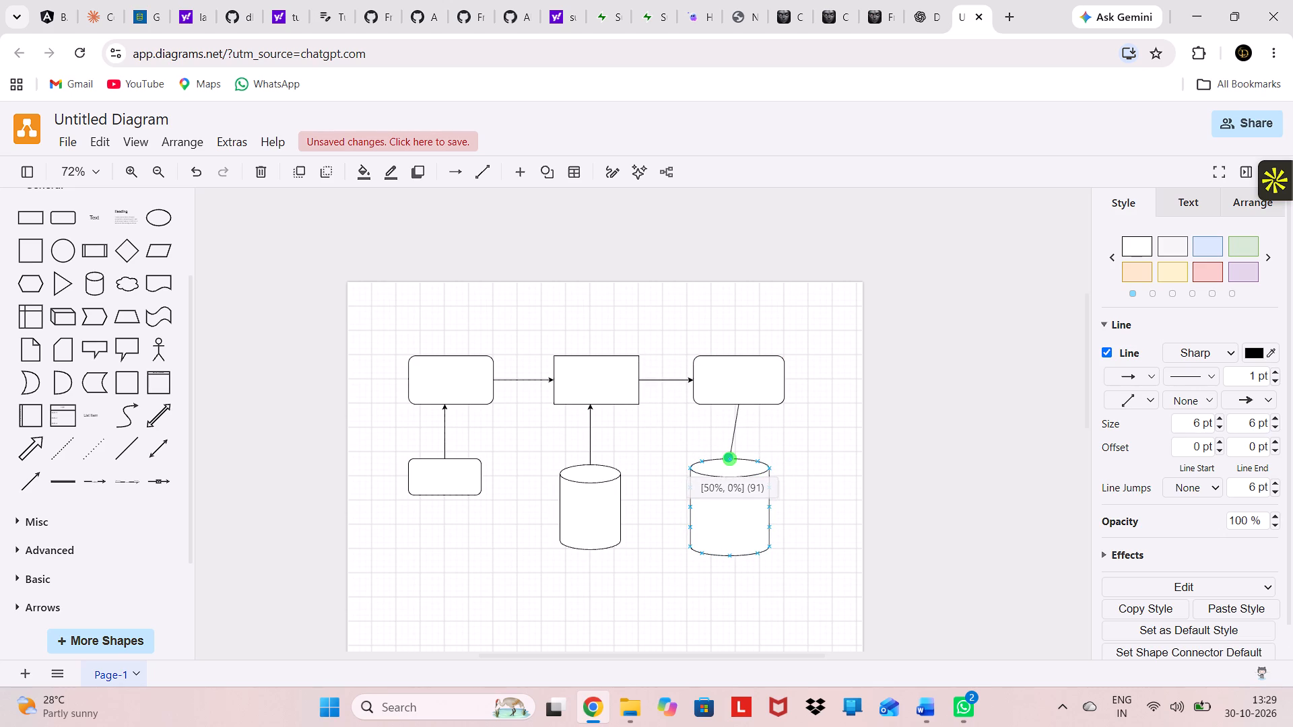
pyautogui.moveTo(733, 459); pyautogui.dragTo(736, 454)
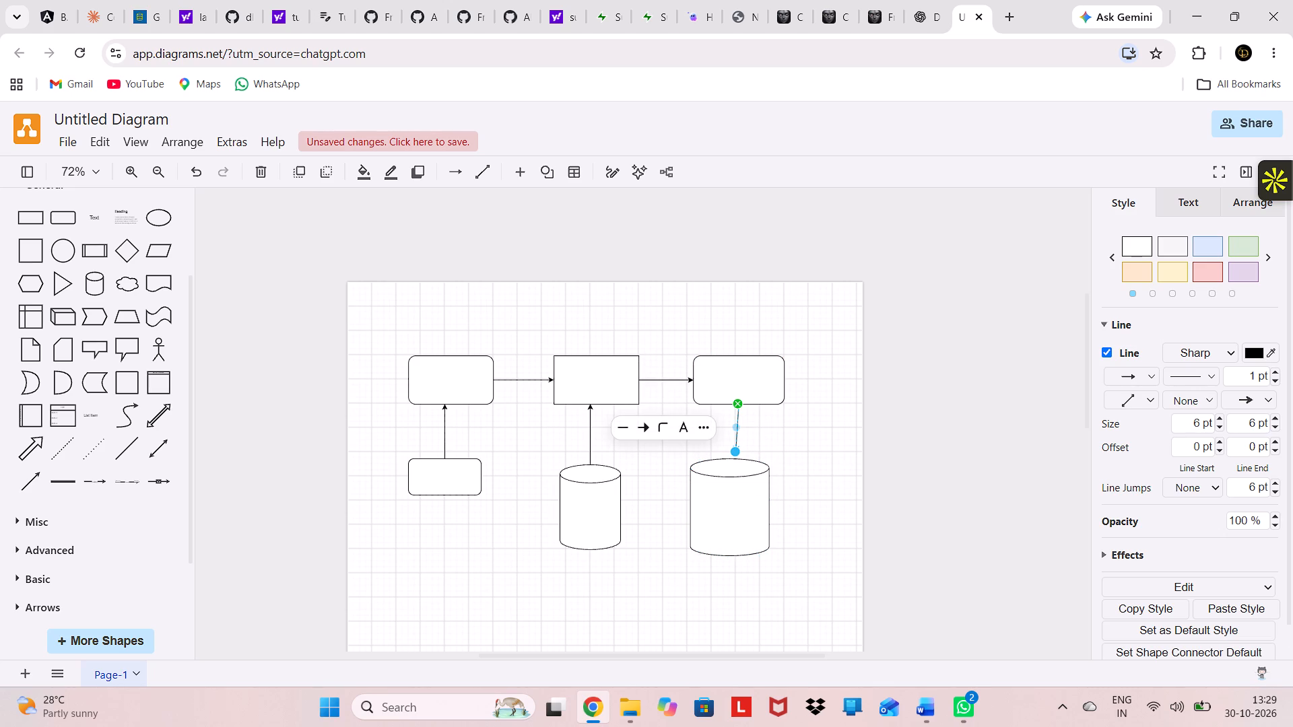
pyautogui.moveTo(738, 403); pyautogui.dragTo(733, 404)
pyautogui.moveTo(733, 404); pyautogui.dragTo(733, 409)
pyautogui.click(820, 573)
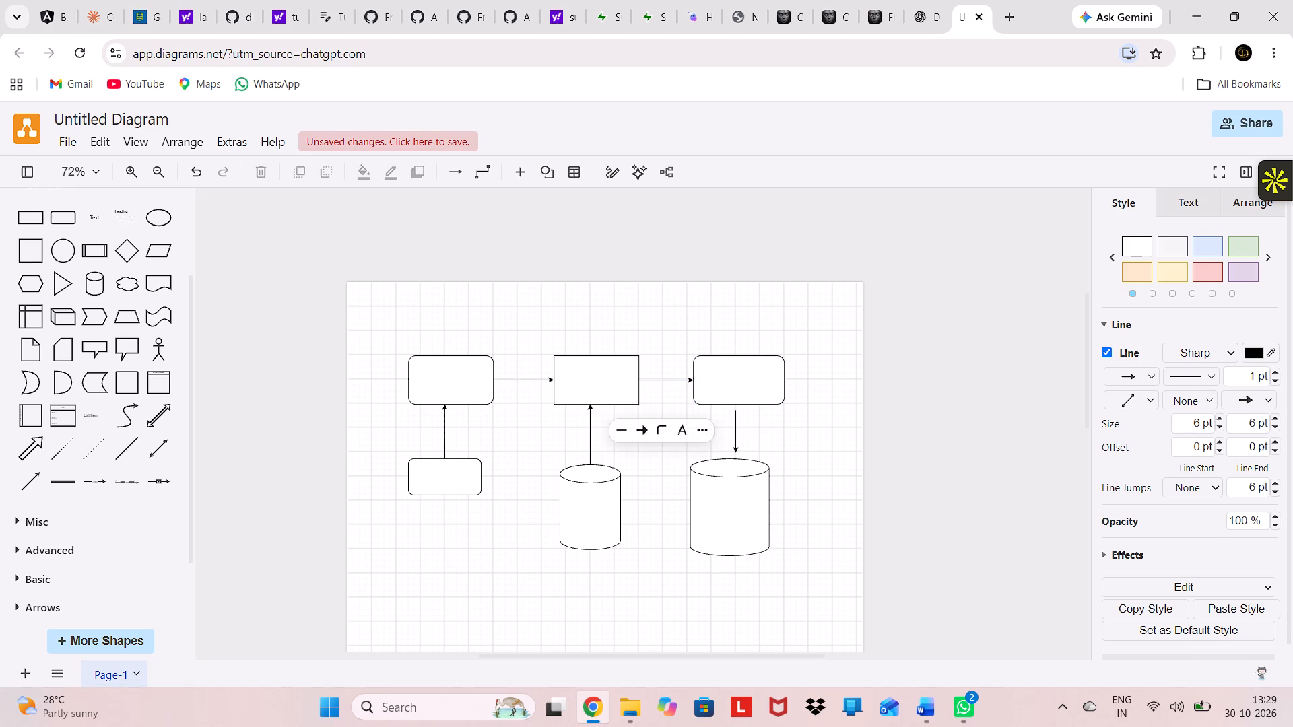
# Attach the new vertical arrow's start to the top-right rounded rectangle's bottom edge and its head to the large cylinder, just above its top.
pyautogui.moveTo(737, 447); pyautogui.dragTo(737, 463)
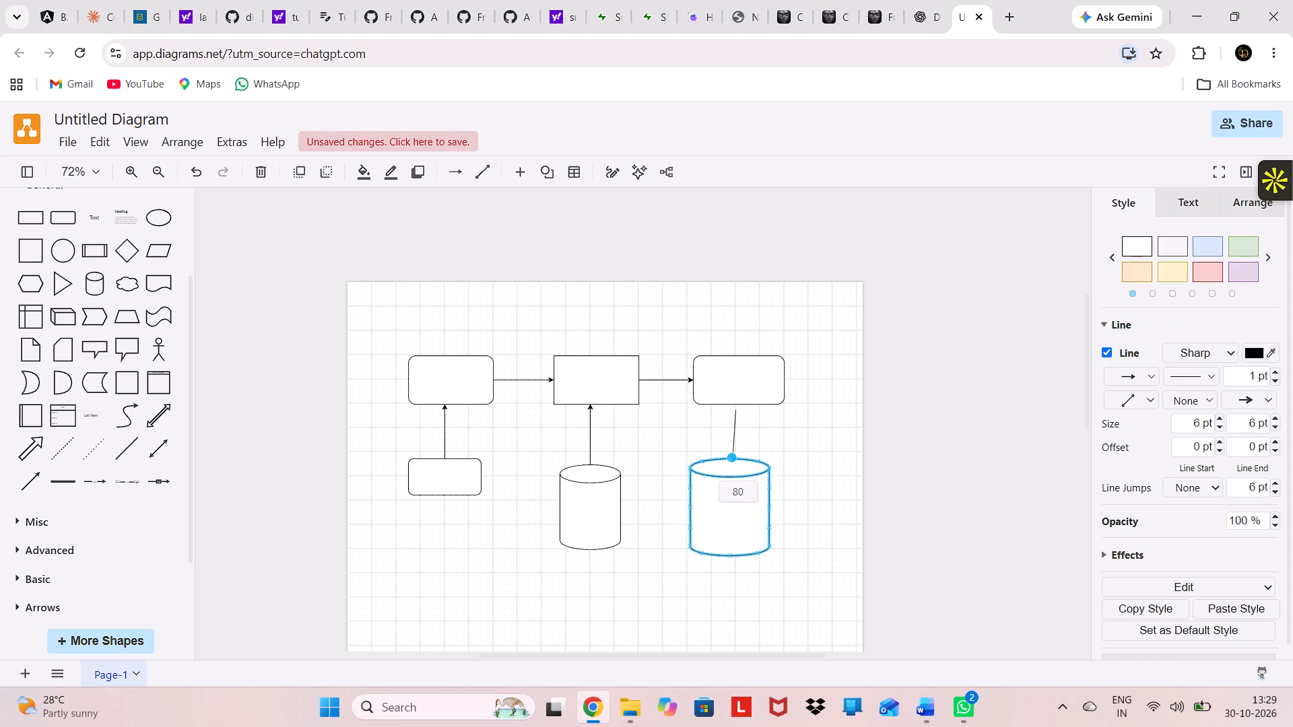
pyautogui.moveTo(737, 463); pyautogui.dragTo(736, 456)
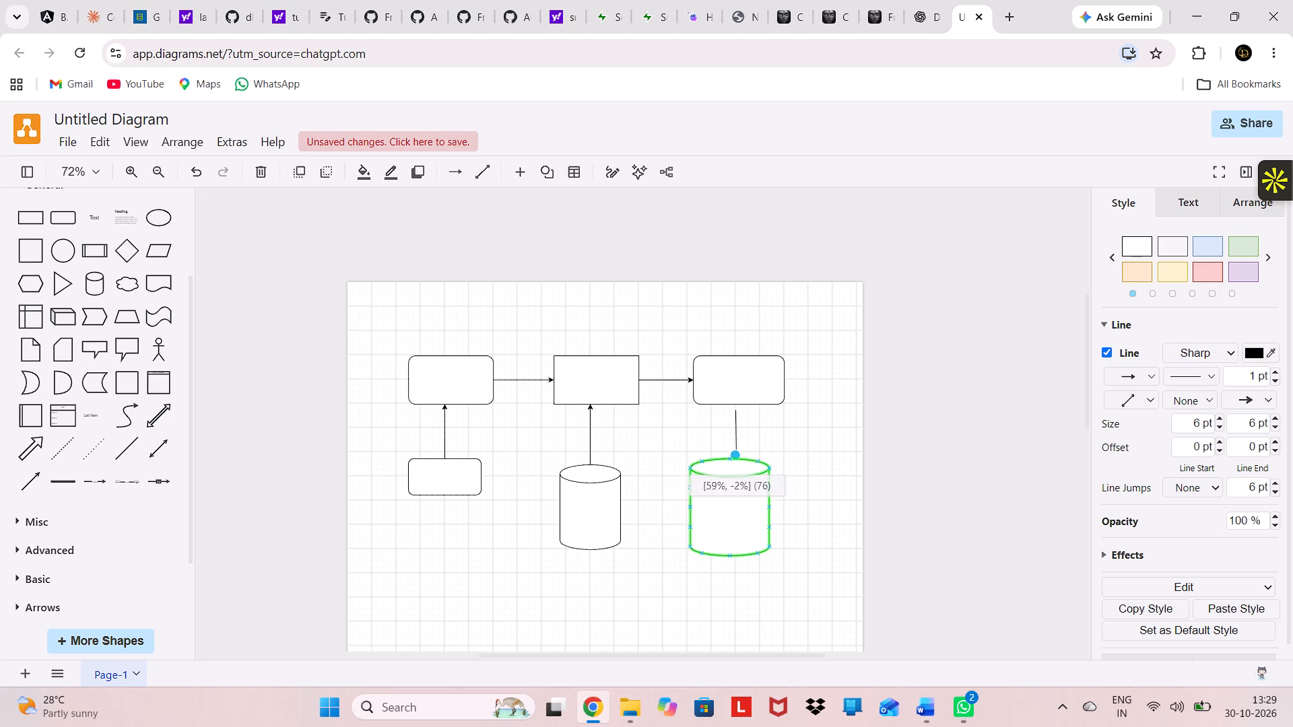
pyautogui.moveTo(736, 456); pyautogui.dragTo(735, 456)
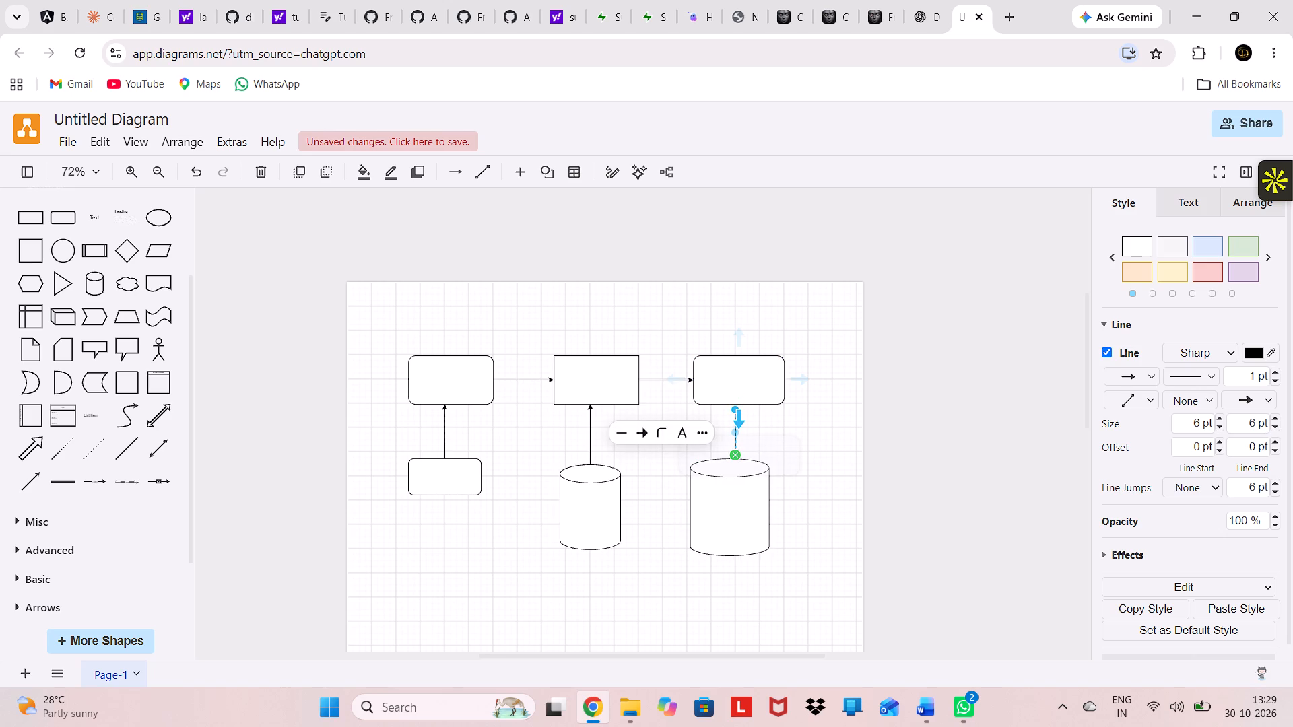
pyautogui.click(820, 421)
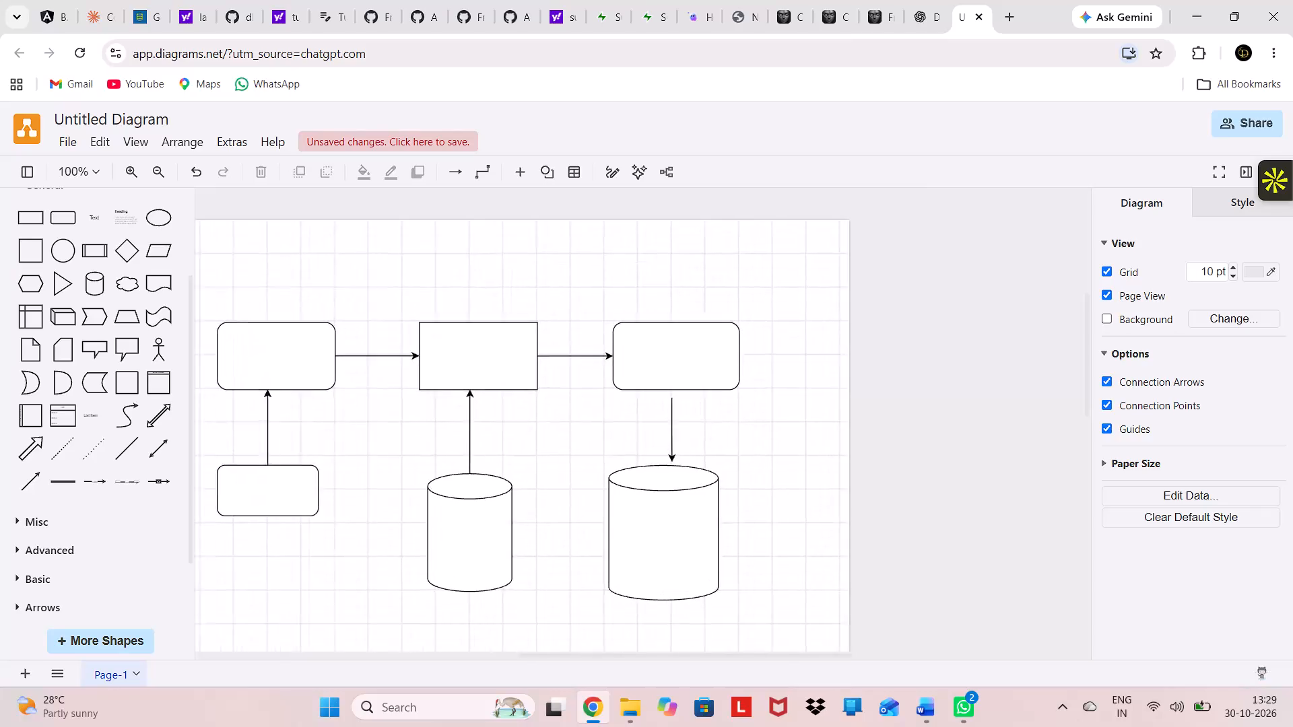
pyautogui.click(673, 369)
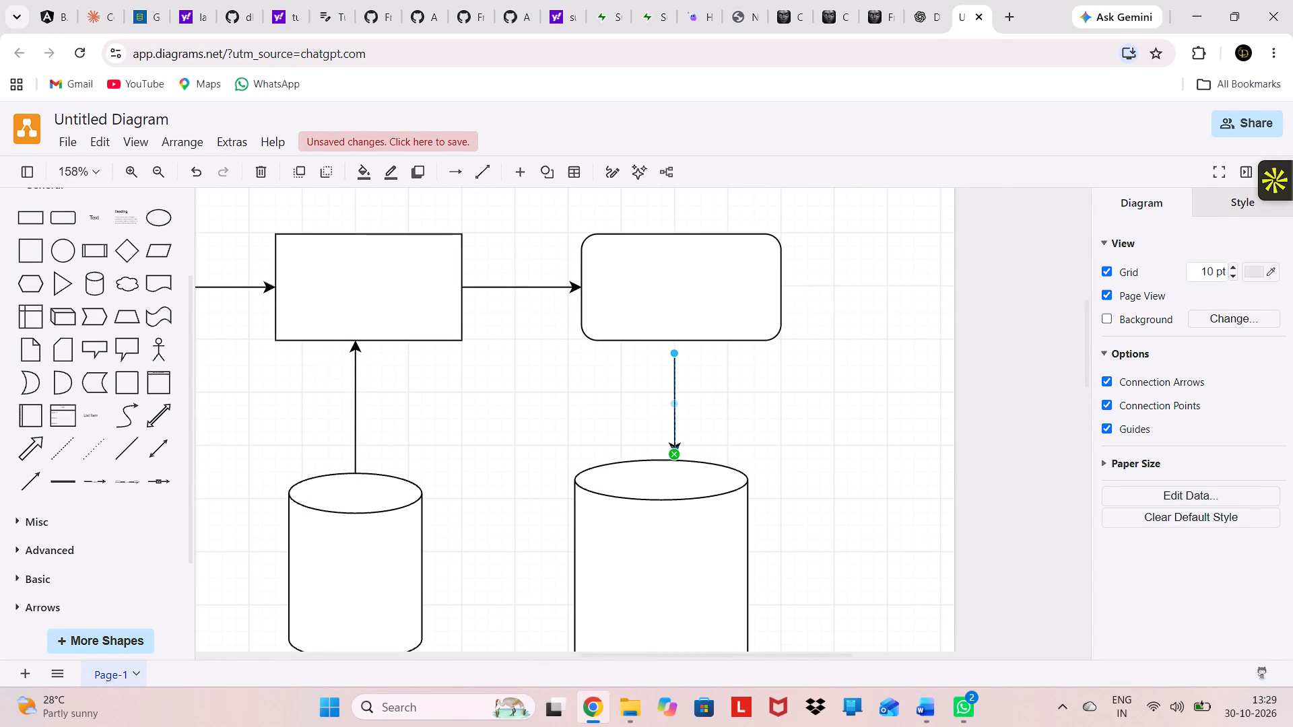
pyautogui.moveTo(675, 349); pyautogui.dragTo(674, 342)
pyautogui.click(748, 418)
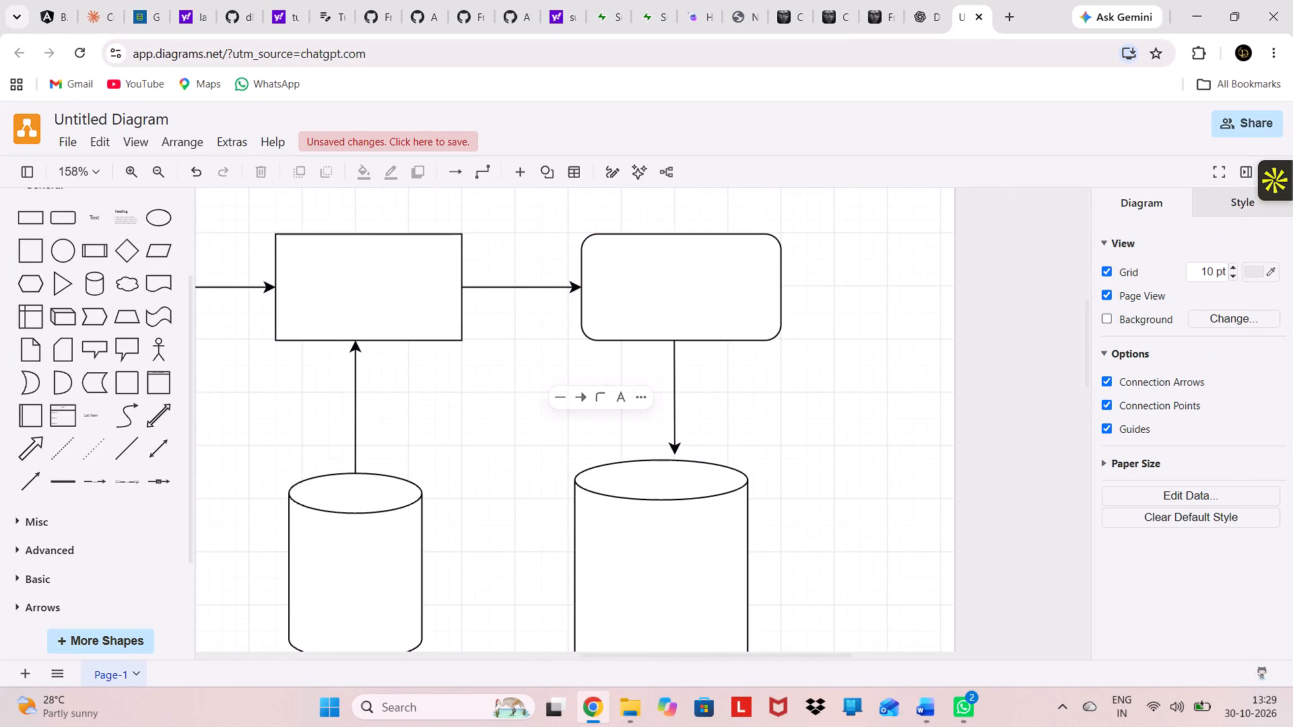
pyautogui.moveTo(675, 447); pyautogui.dragTo(673, 455)
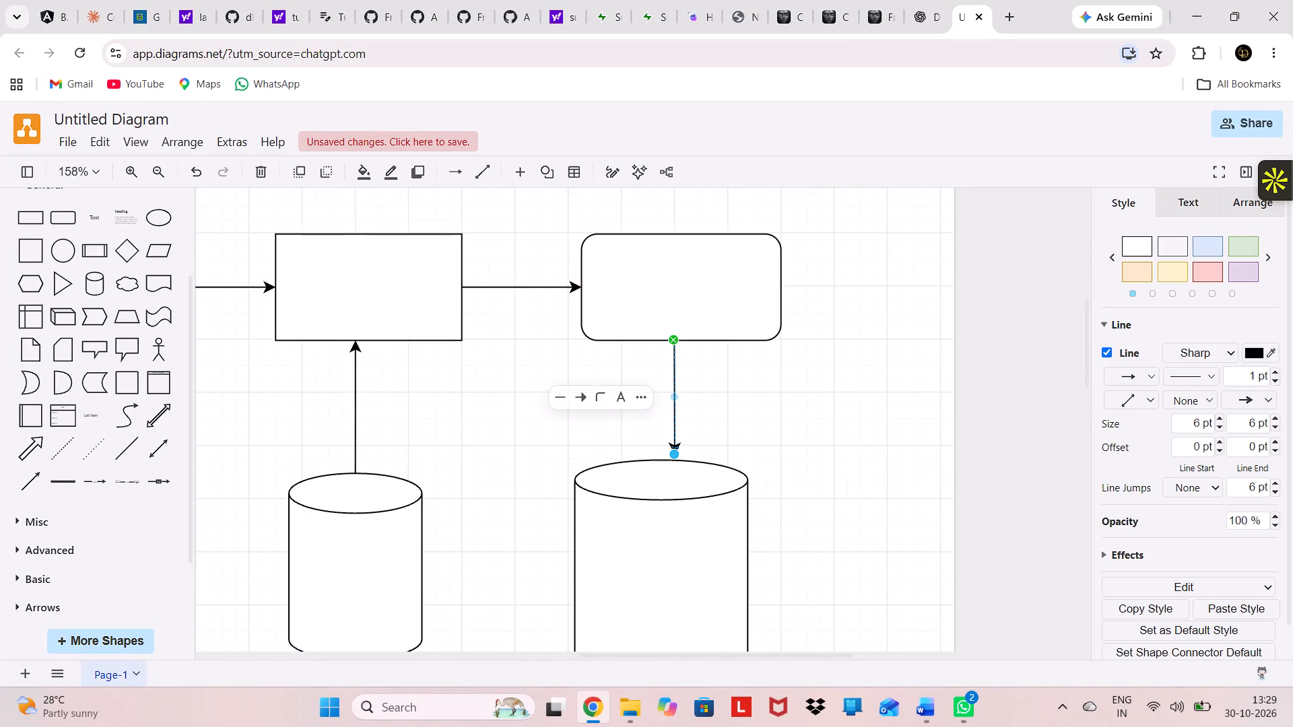
pyautogui.click(787, 409)
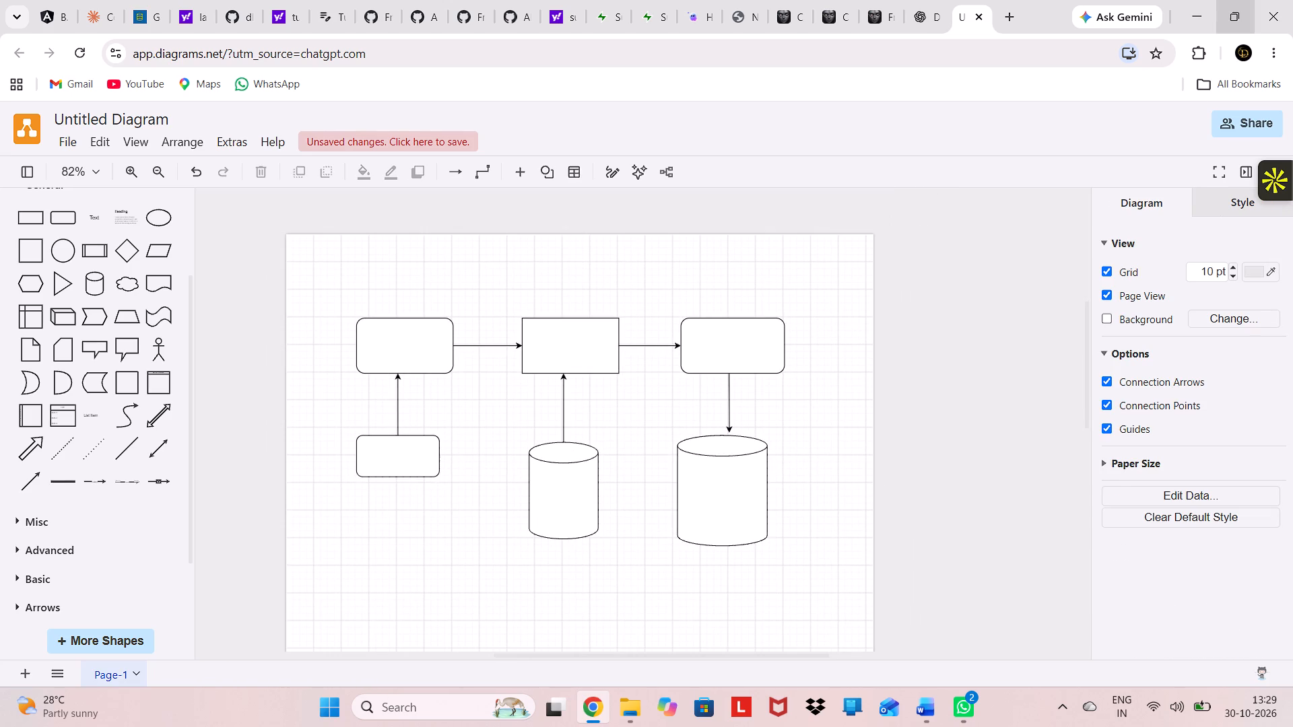
# Following the report's figure, add a diagonal Directional Connector from the middle rectangle's lower-left side down to the lower-left rounded rectangle's right edge.
pyautogui.click(1129, 88)
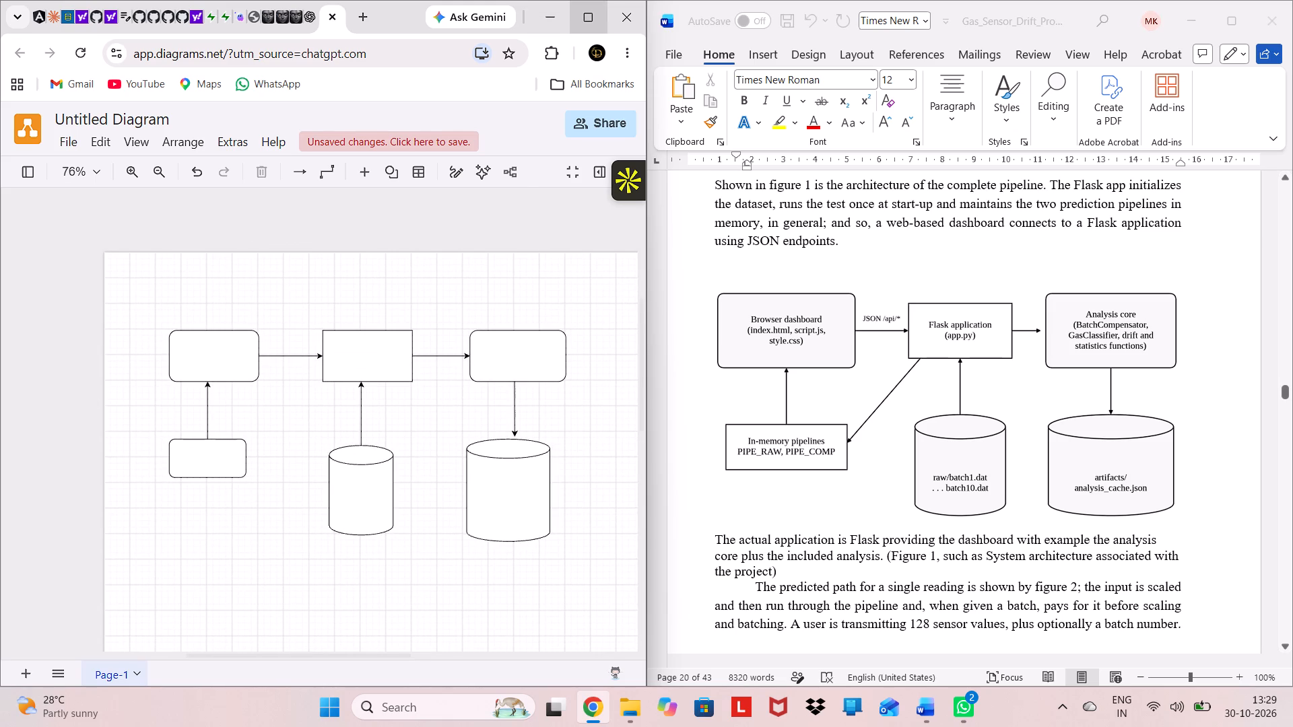
pyautogui.click(510, 75)
pyautogui.hscroll(1, 447, 293)
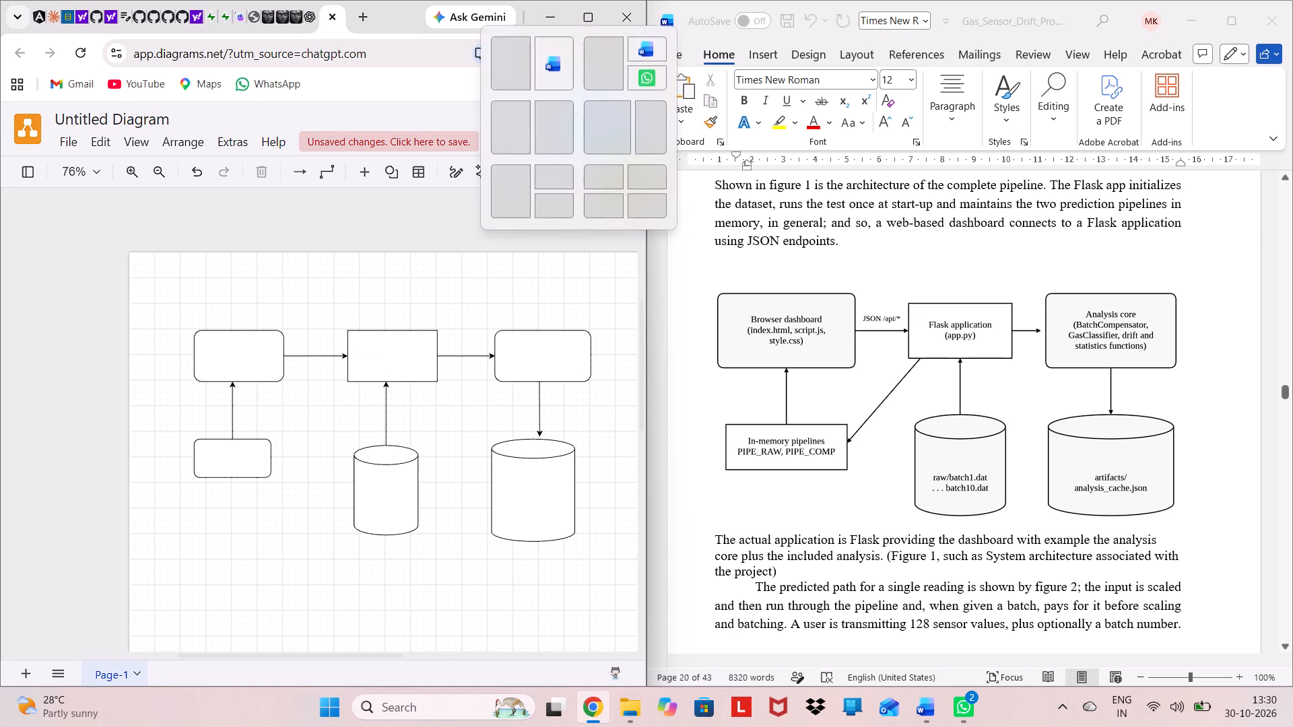
pyautogui.click(524, 73)
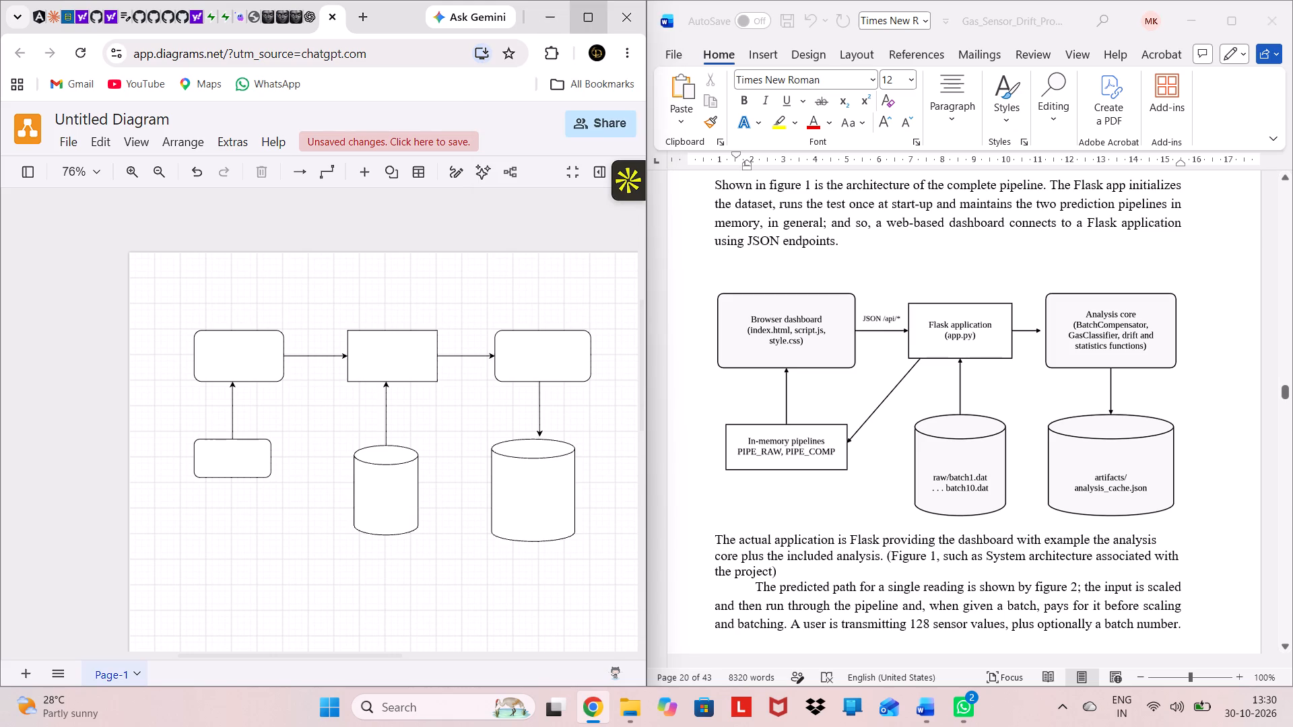
pyautogui.click(593, 2)
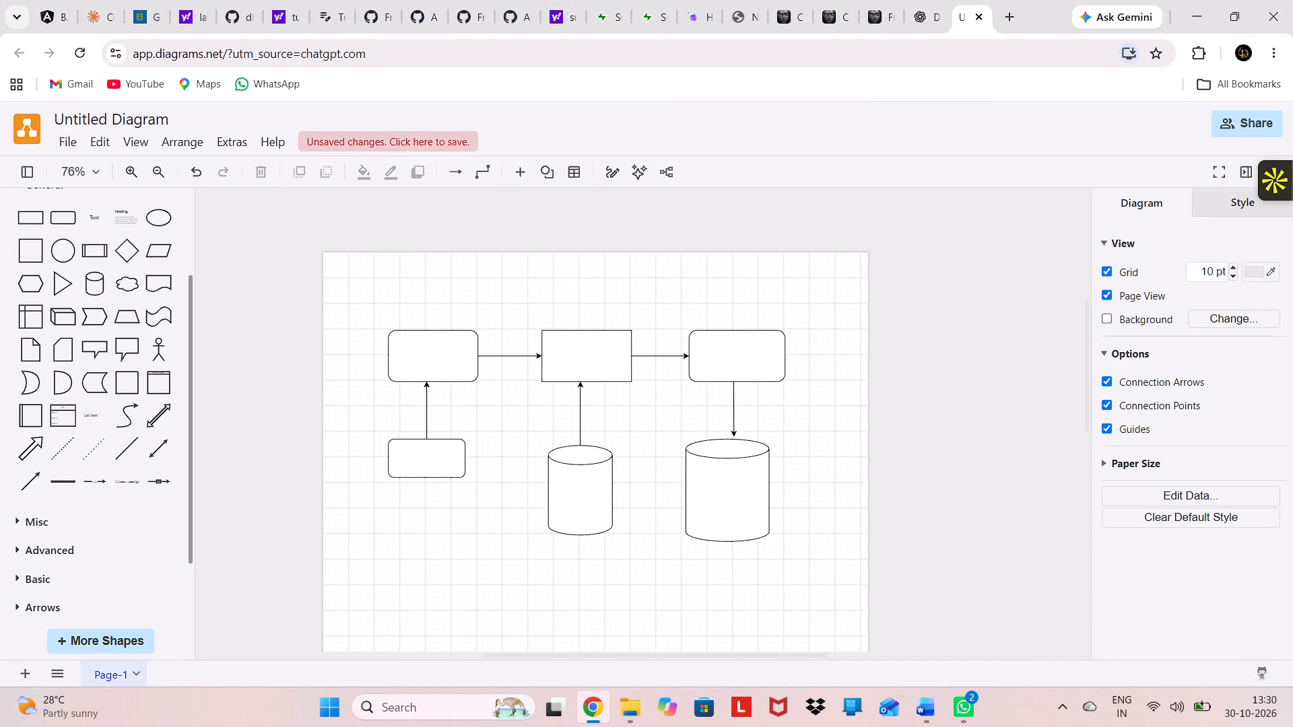
pyautogui.click(39, 477)
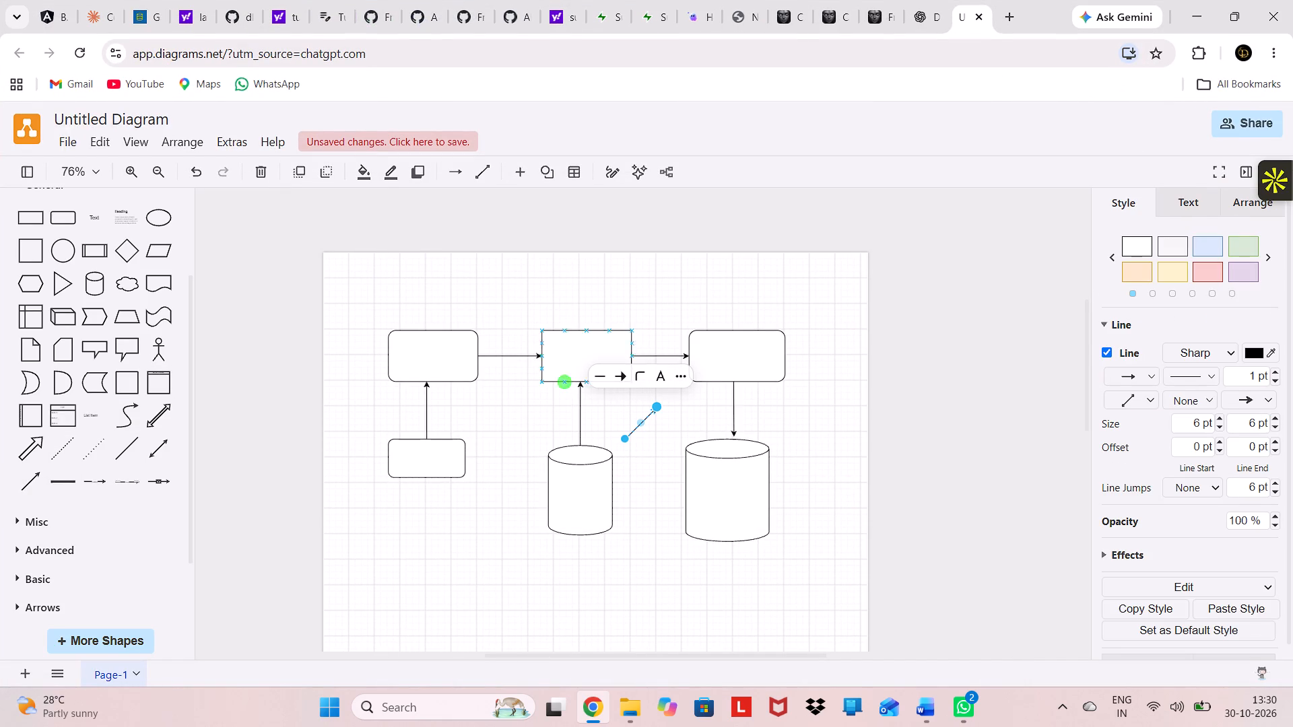
pyautogui.moveTo(659, 405); pyautogui.dragTo(469, 458)
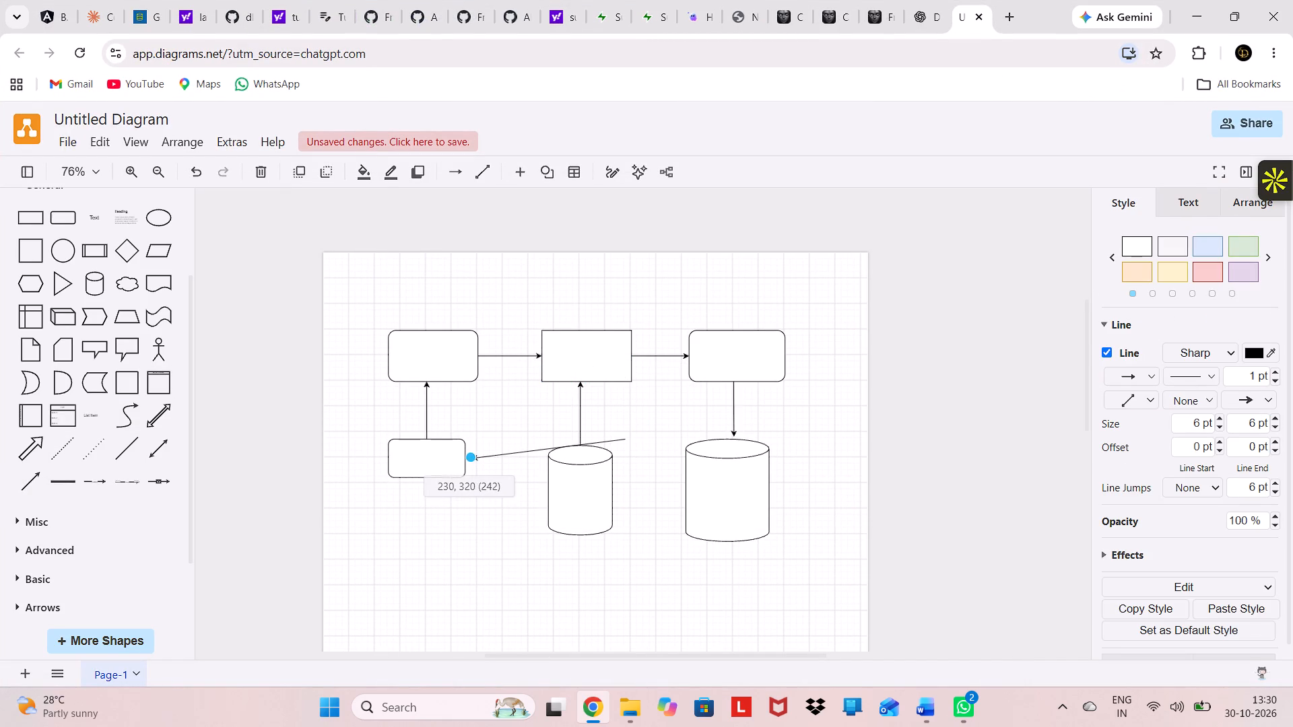
pyautogui.moveTo(469, 458); pyautogui.dragTo(464, 456)
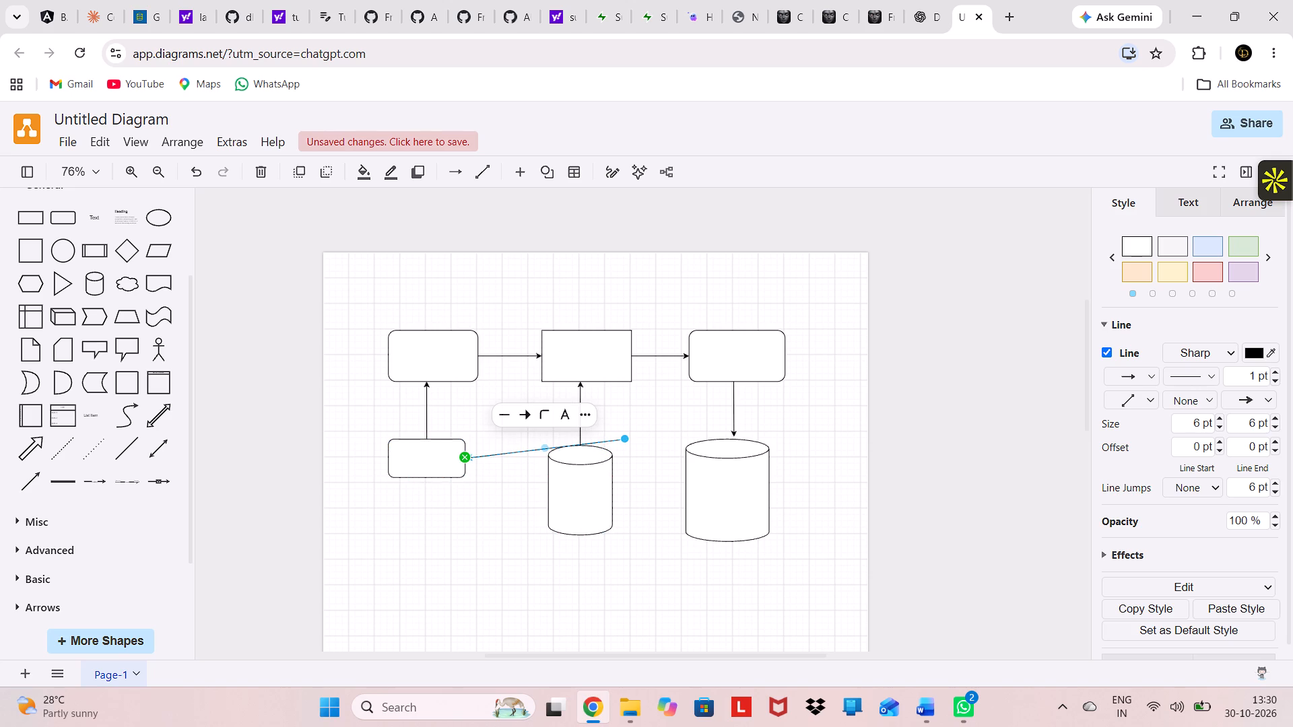
pyautogui.moveTo(624, 437); pyautogui.dragTo(539, 390)
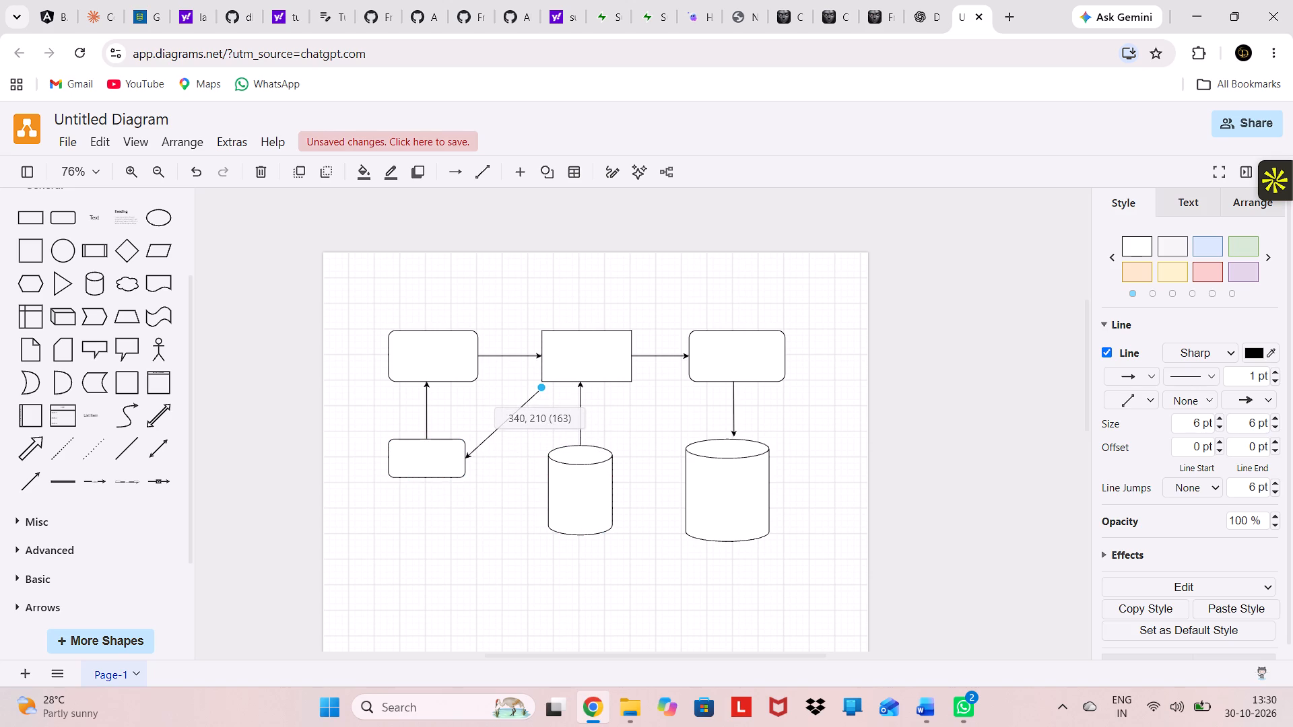
pyautogui.moveTo(539, 390); pyautogui.dragTo(540, 375)
pyautogui.click(518, 464)
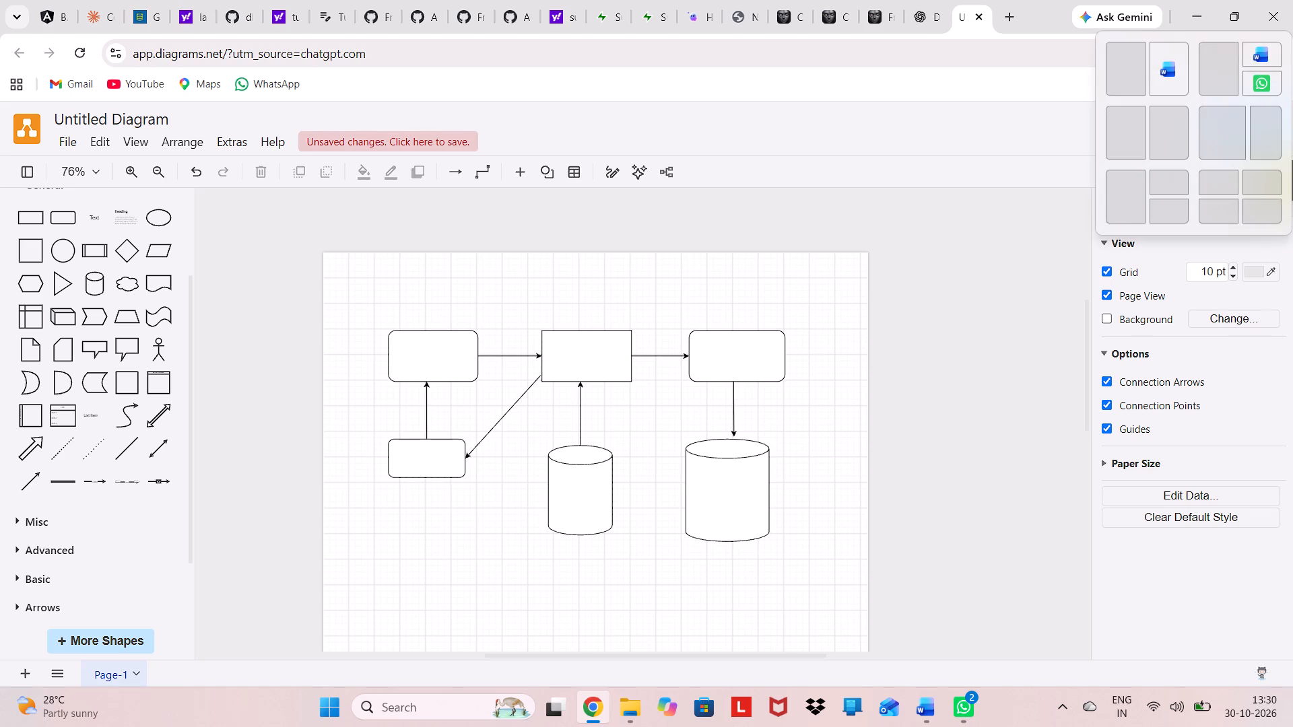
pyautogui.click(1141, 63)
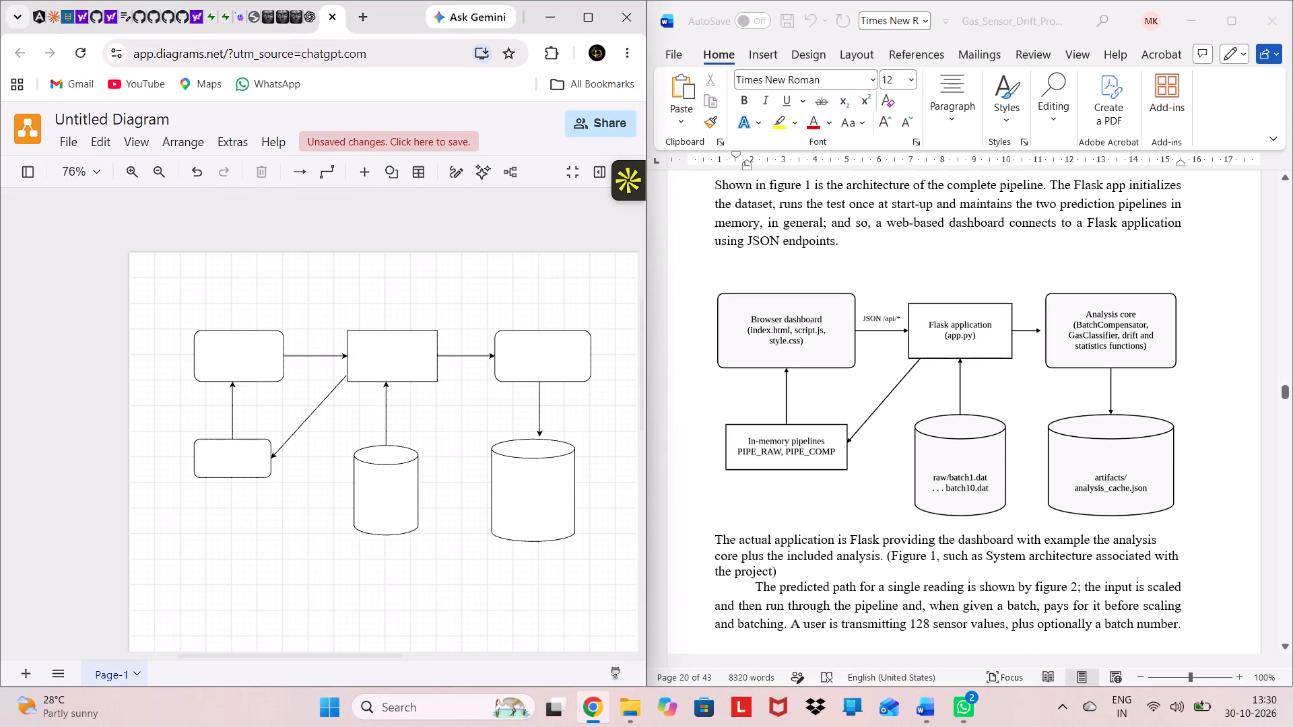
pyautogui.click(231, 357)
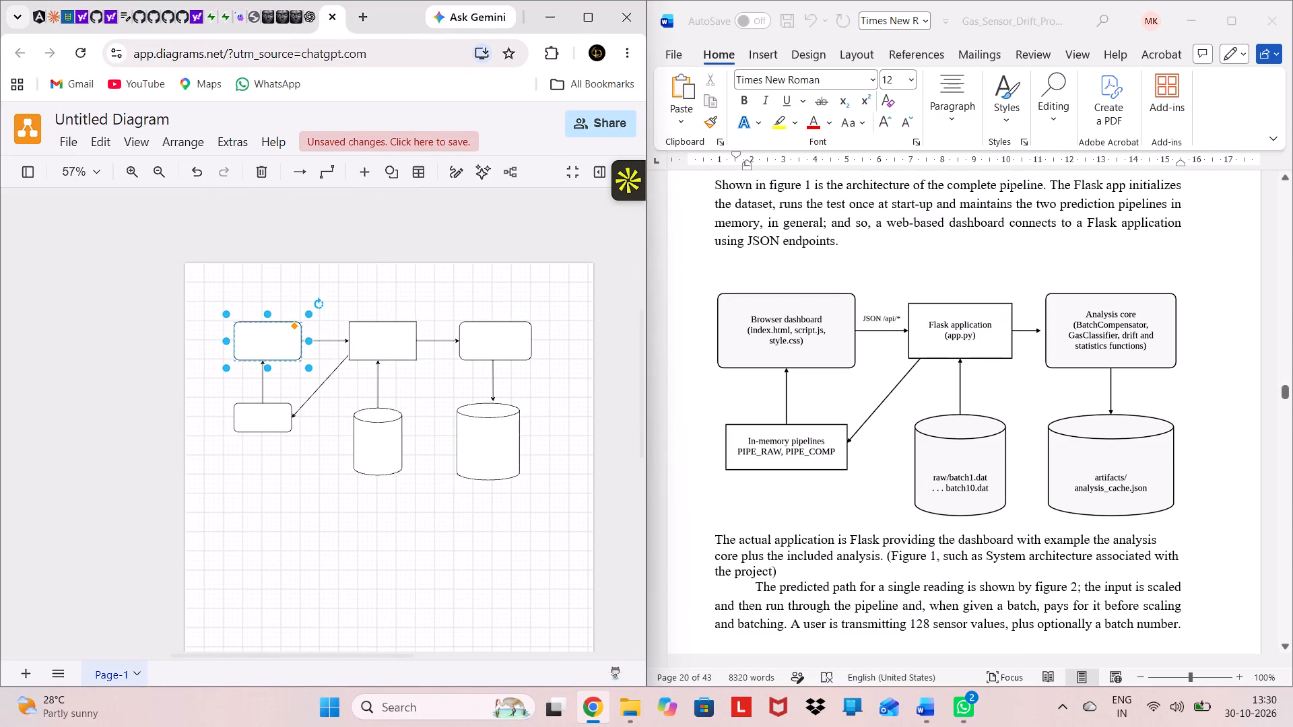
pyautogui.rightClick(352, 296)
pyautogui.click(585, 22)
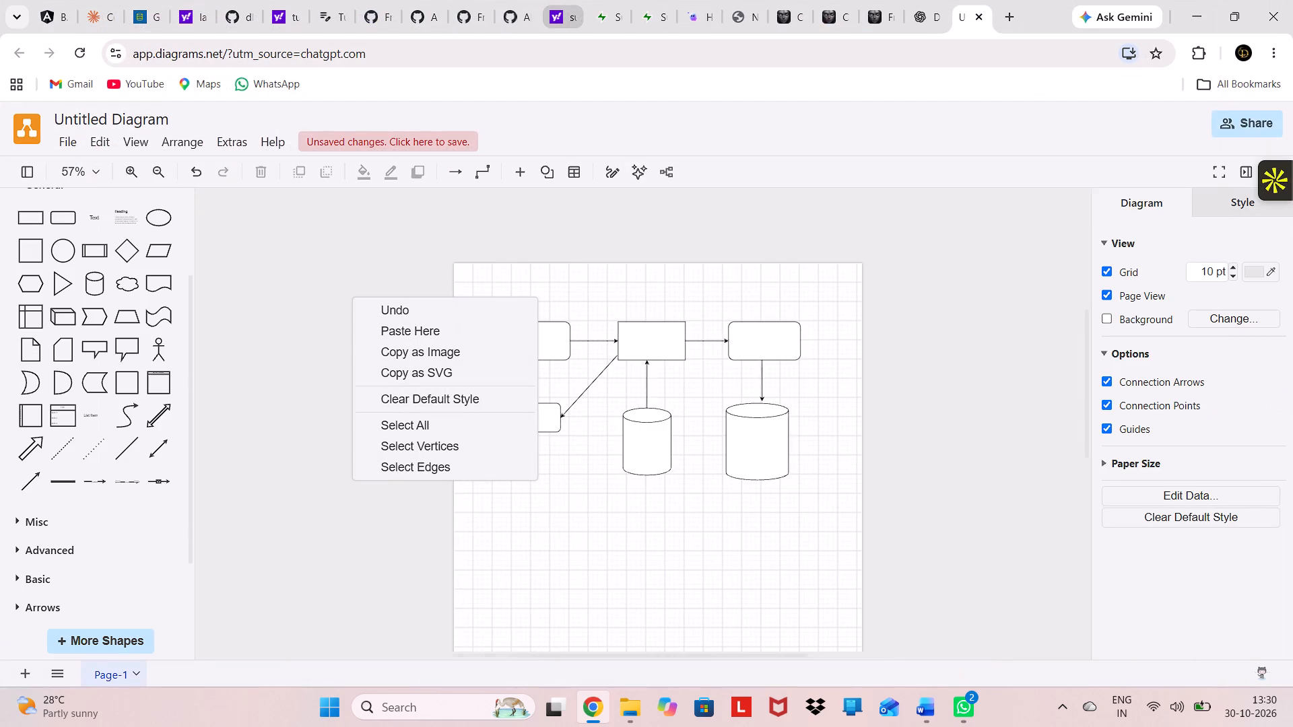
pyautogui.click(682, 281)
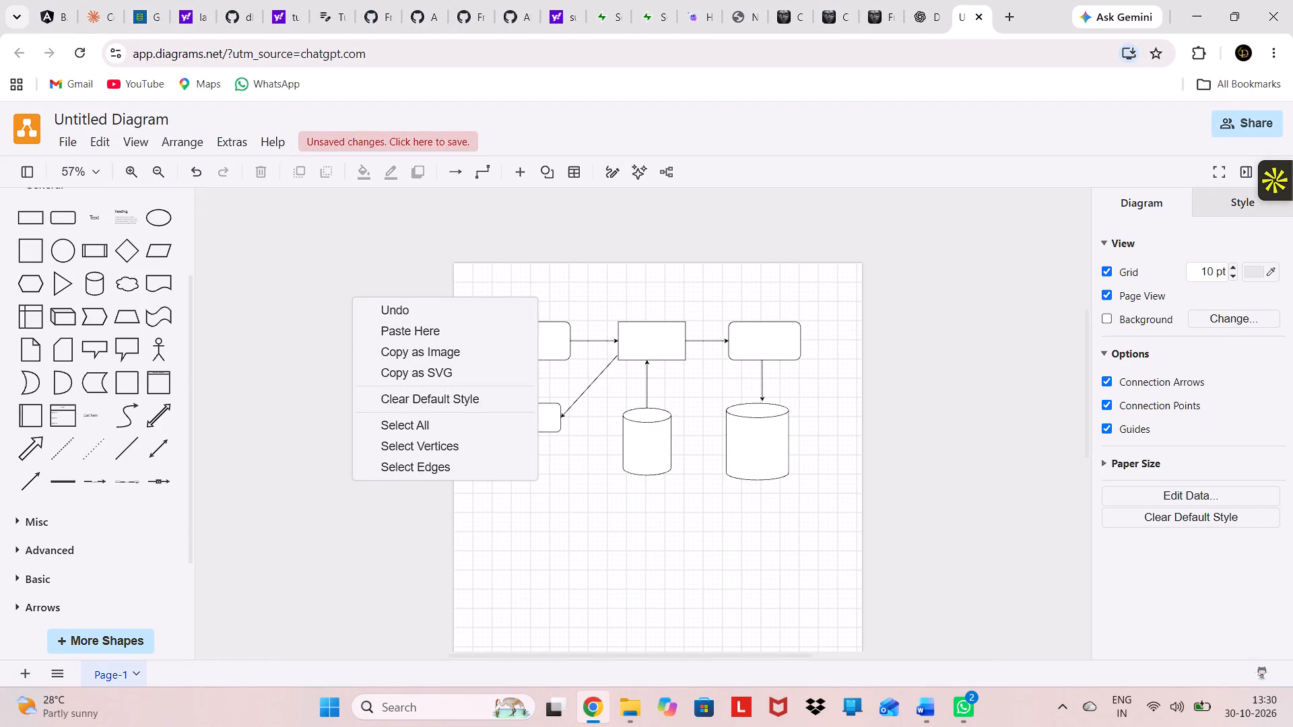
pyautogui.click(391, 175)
# Save the diagram to Google Drive's My Drive as an XML file named Untitled Diagram.drawio.
pyautogui.click(385, 134)
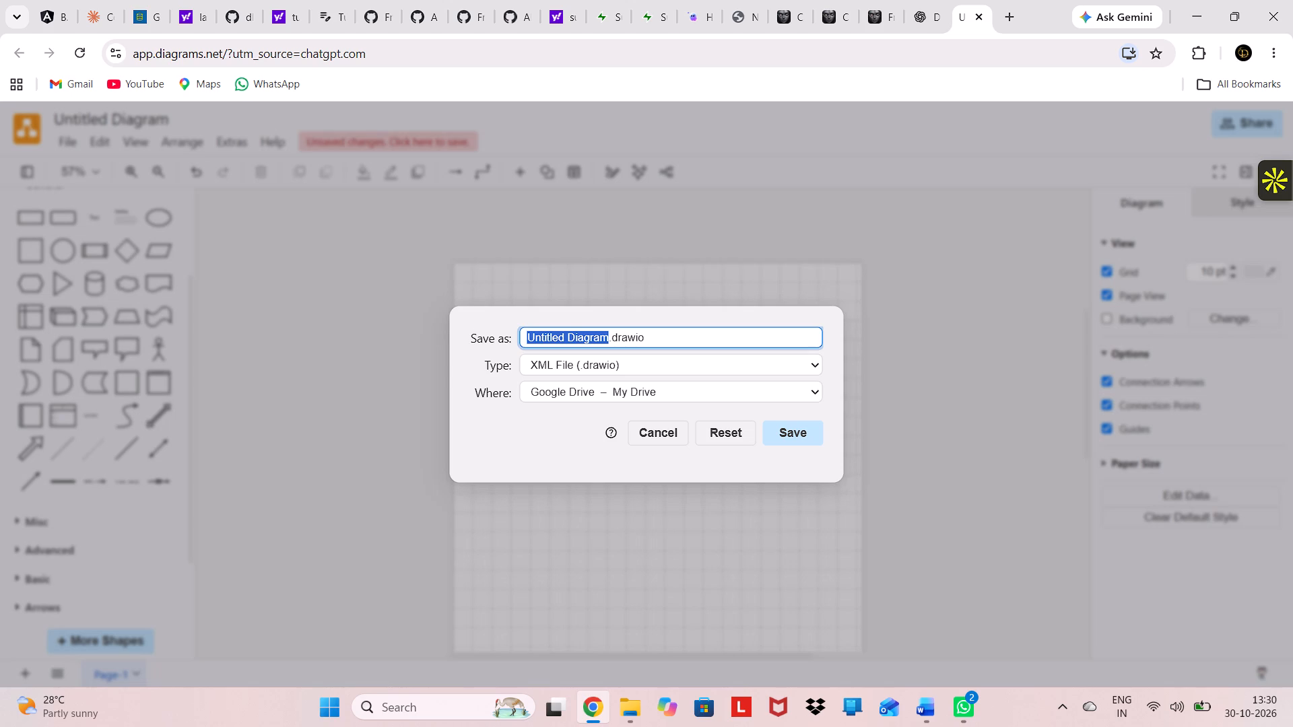
pyautogui.click(786, 431)
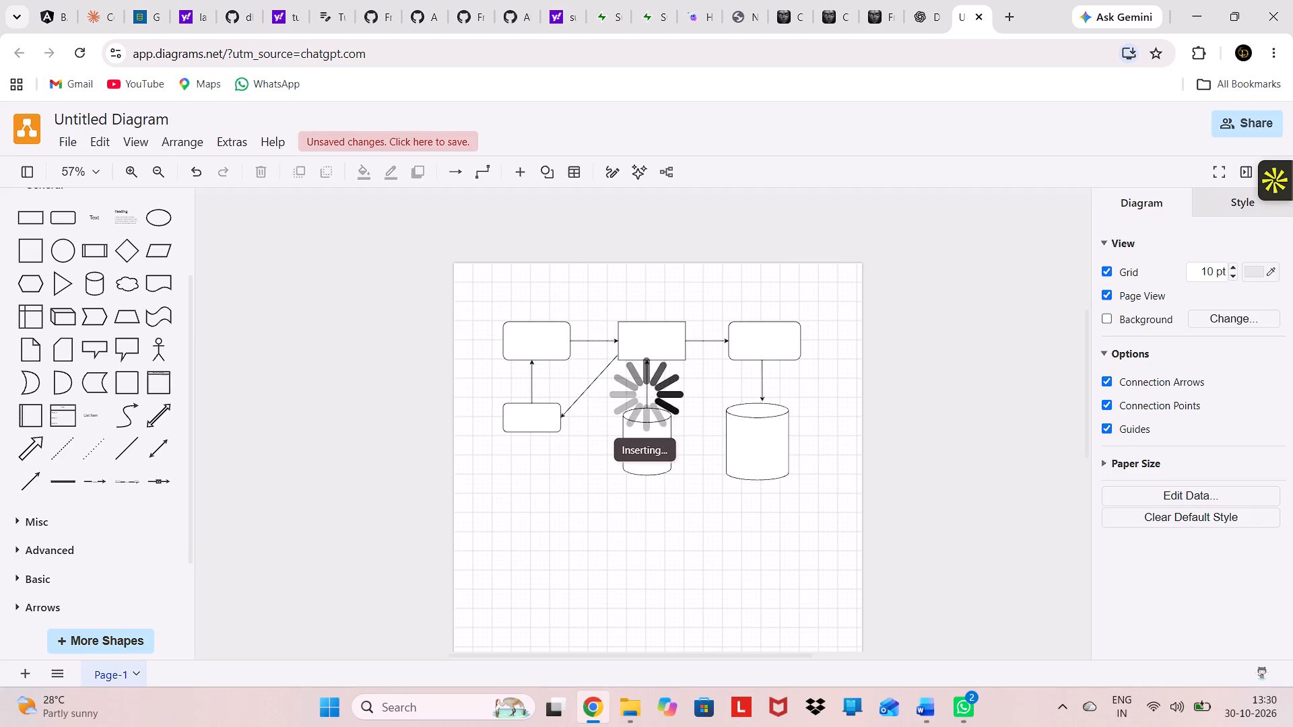
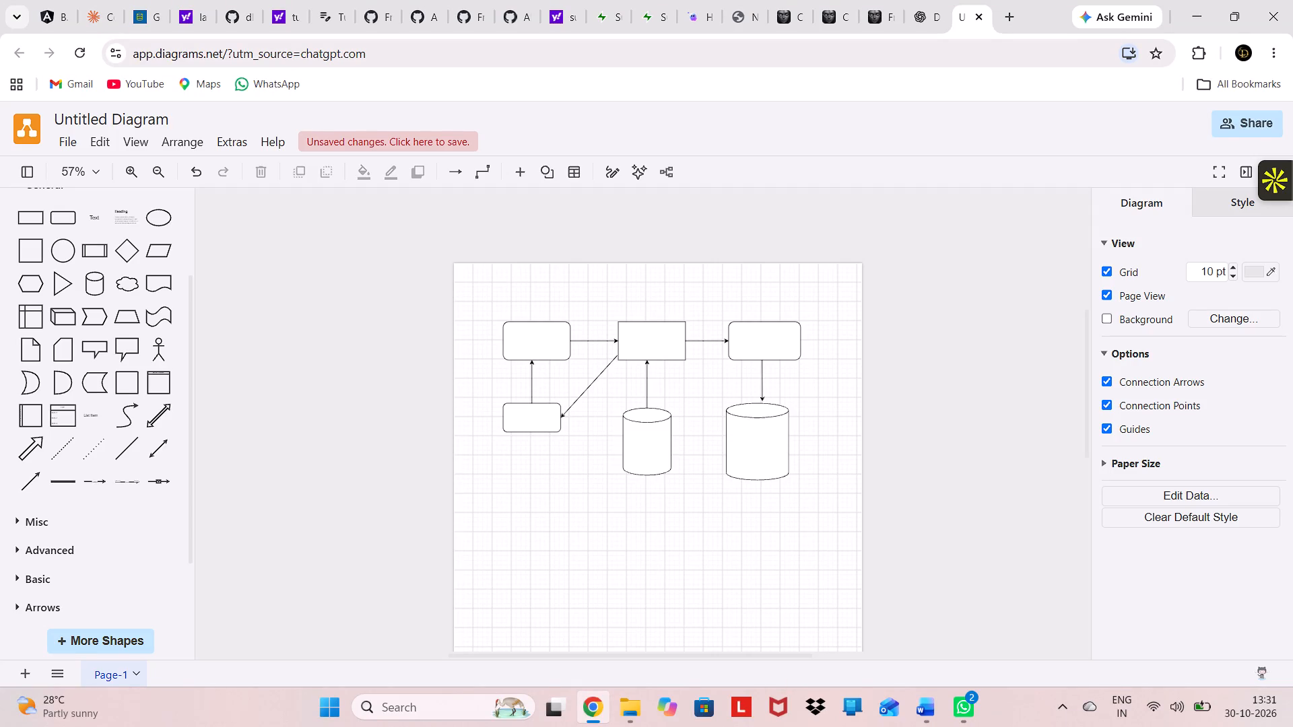
# Show the diagram side by side with the Word report and compare it with the architecture figure at 120% zoom.
pyautogui.scroll(1, 998, 226)
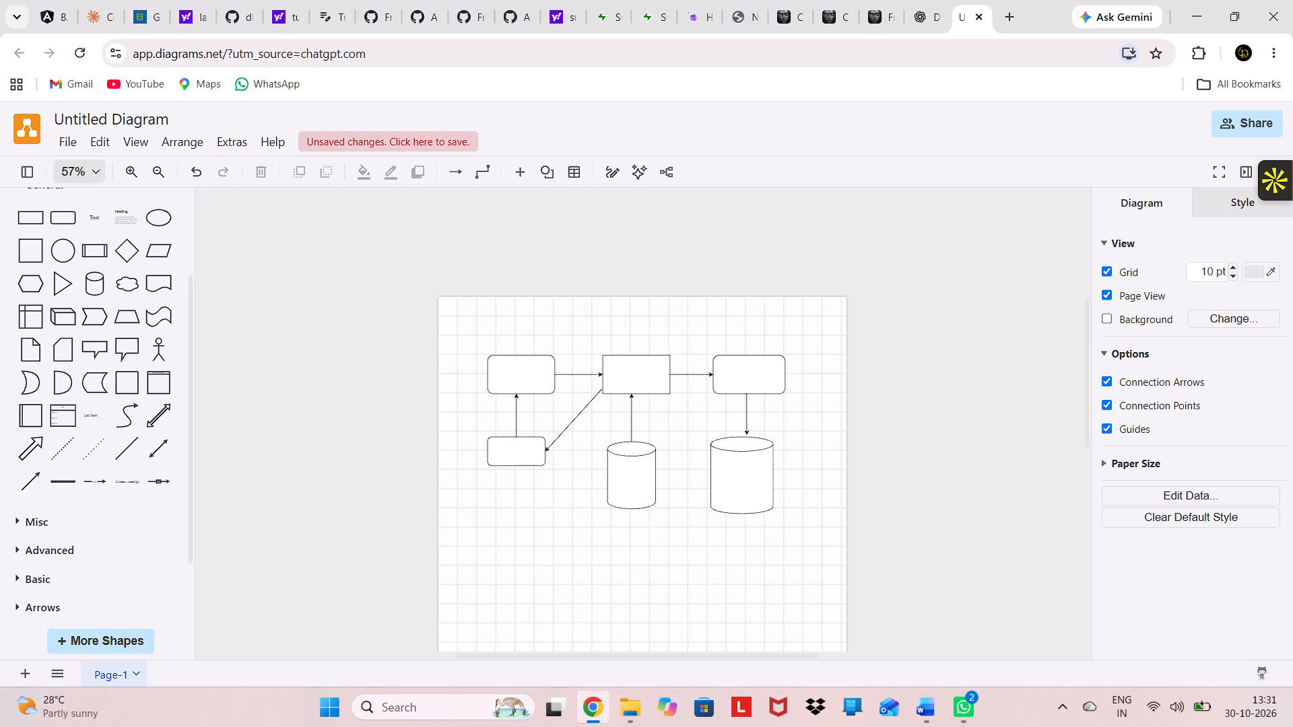
pyautogui.click(387, 174)
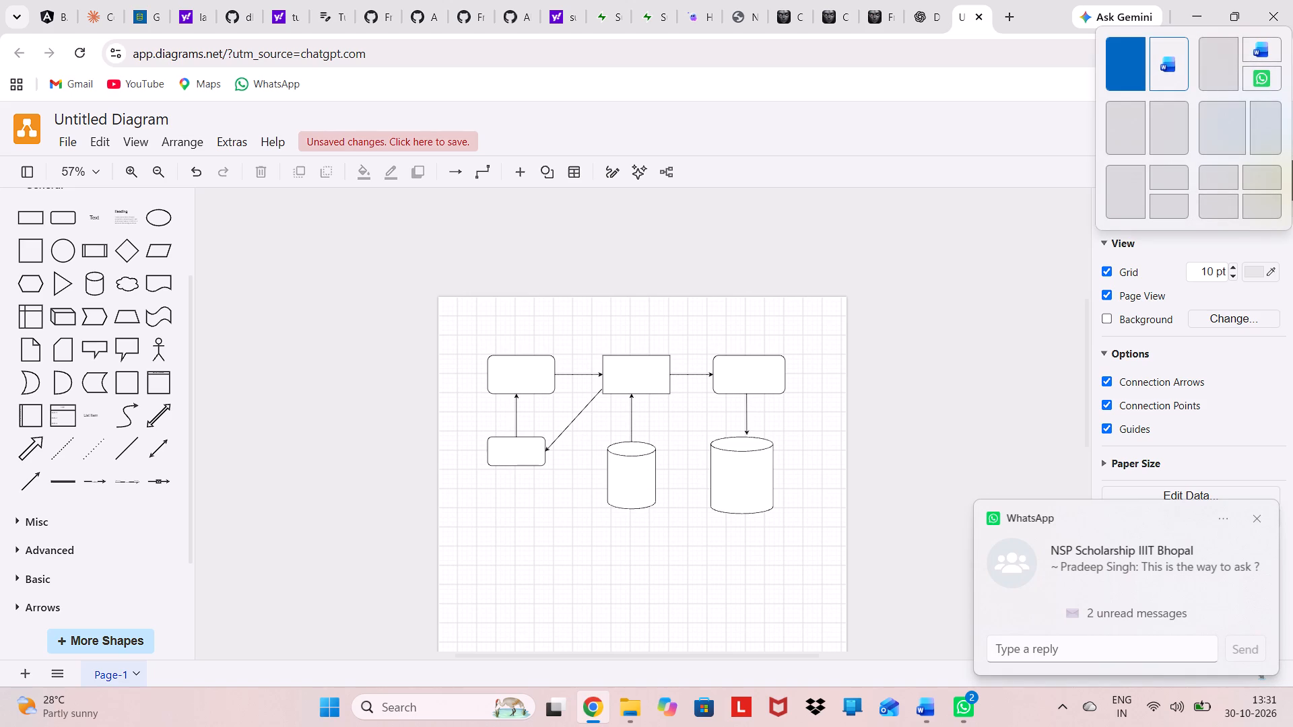
pyautogui.click(1151, 67)
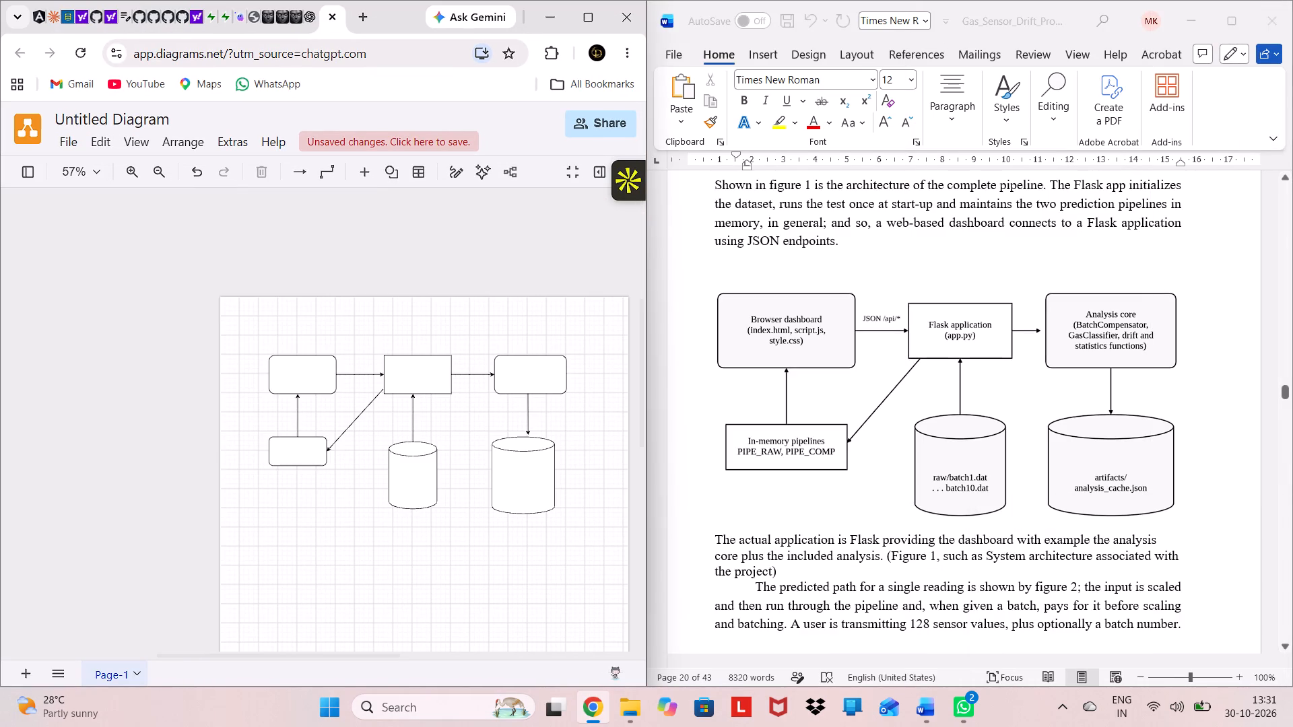
pyautogui.keyDown('ctrl'); pyautogui.scroll(4, 827, 457); pyautogui.keyUp('ctrl')
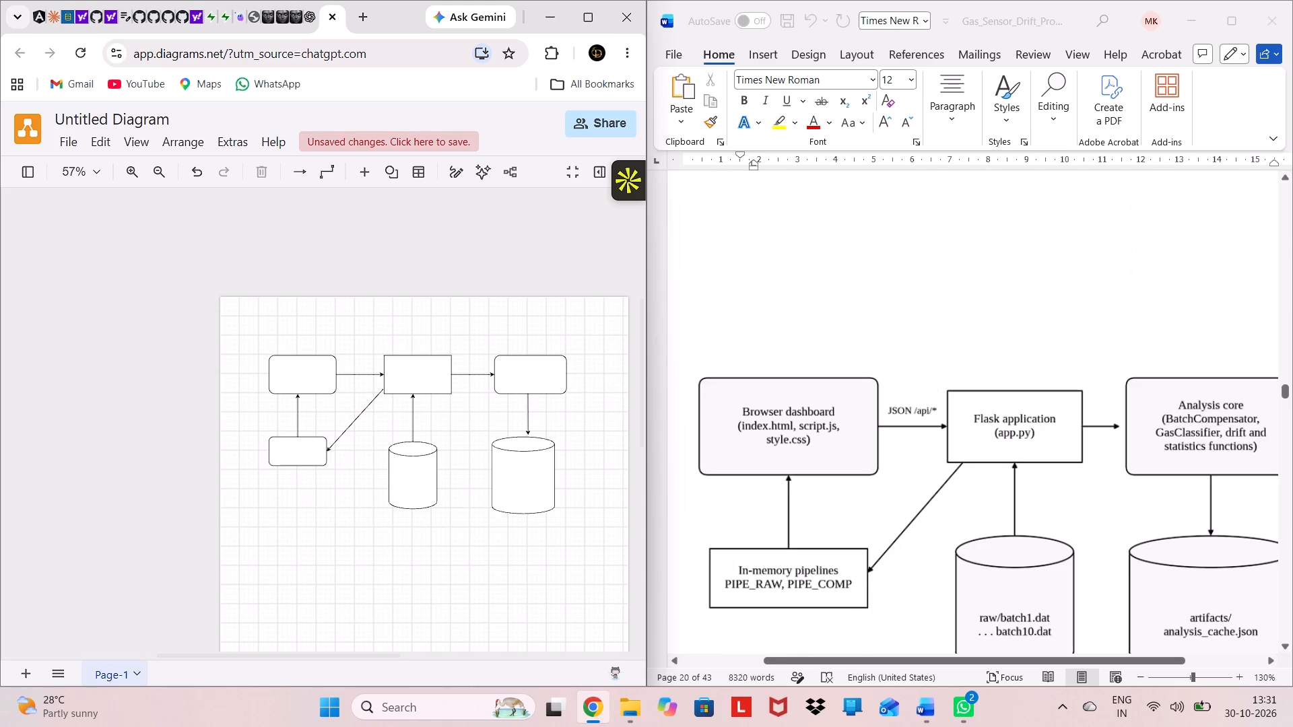
pyautogui.keyDown('ctrl'); pyautogui.scroll(-2, 827, 457); pyautogui.keyUp('ctrl')
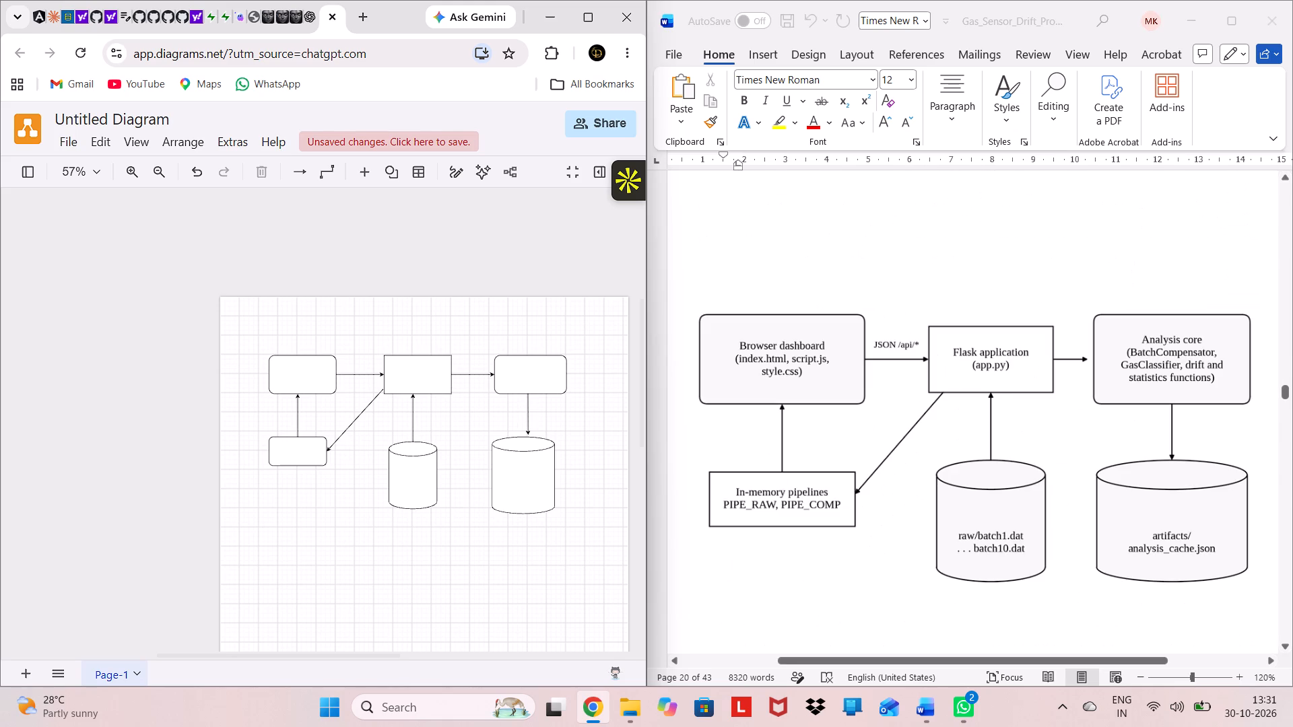
# Maximize the diagram editor again and return to the top of its shape library.
pyautogui.click(581, 13)
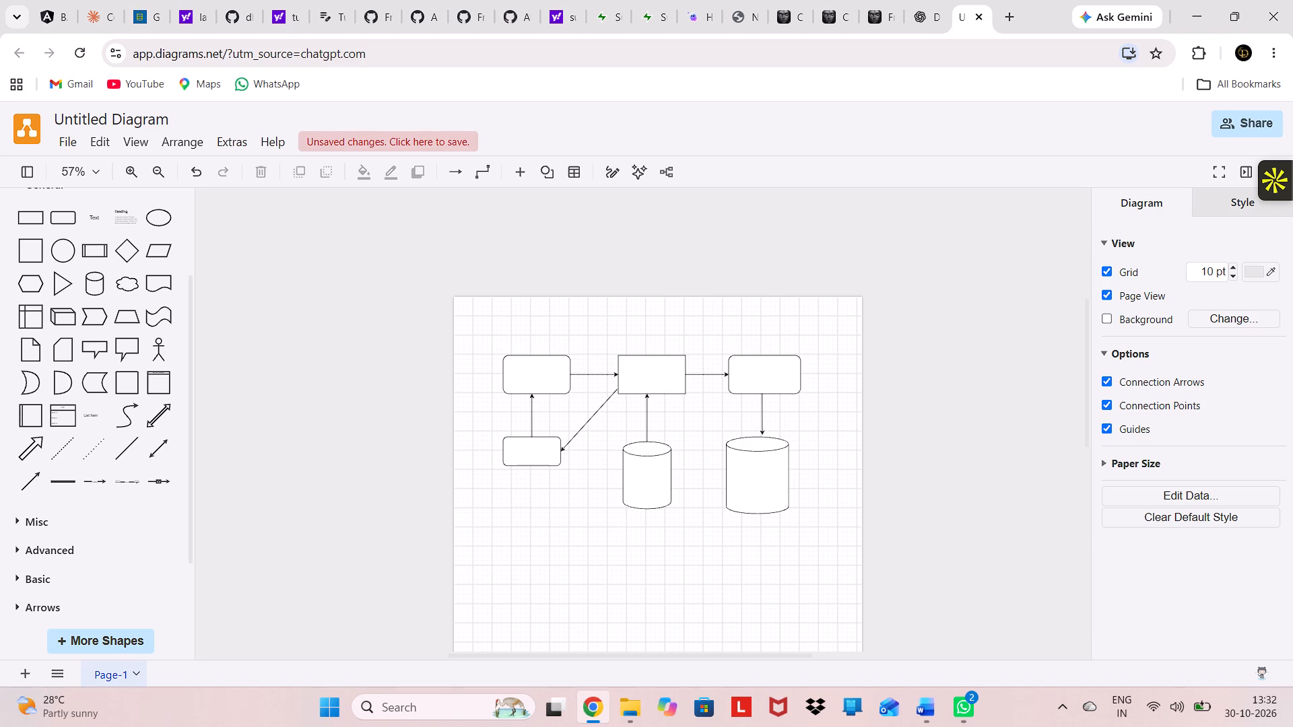
pyautogui.scroll(4, 69, 458)
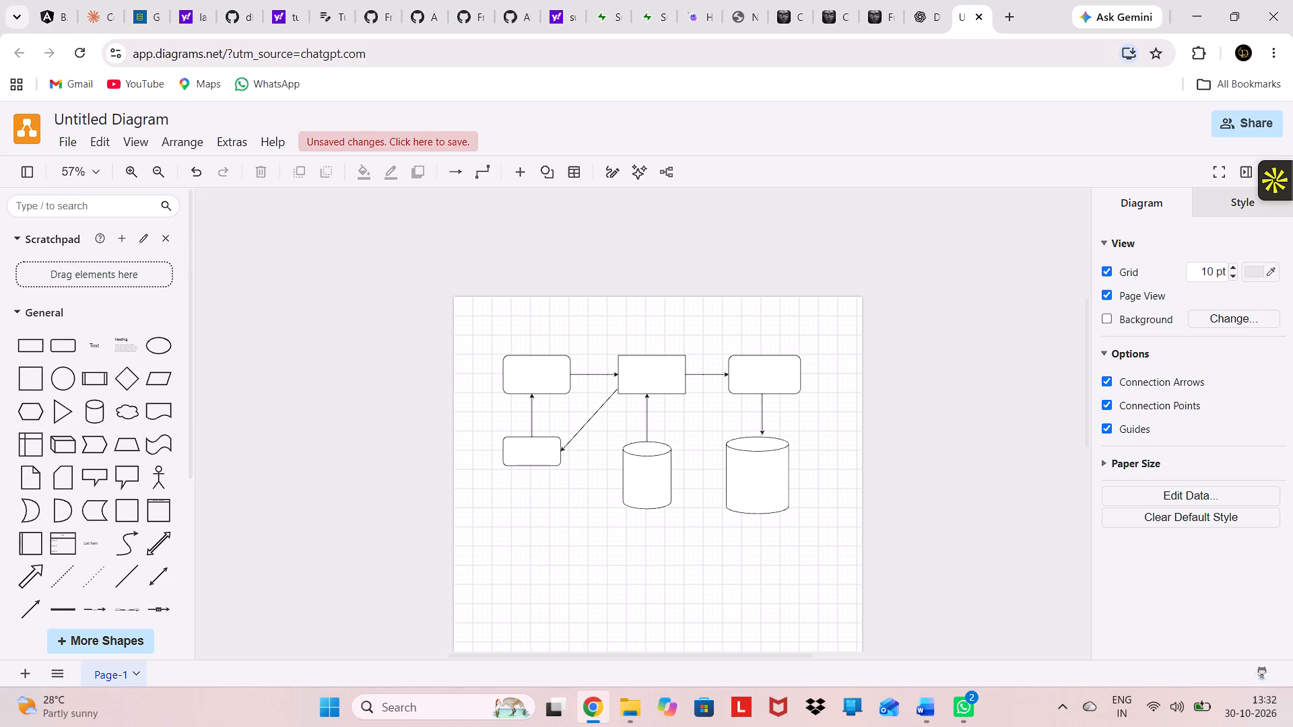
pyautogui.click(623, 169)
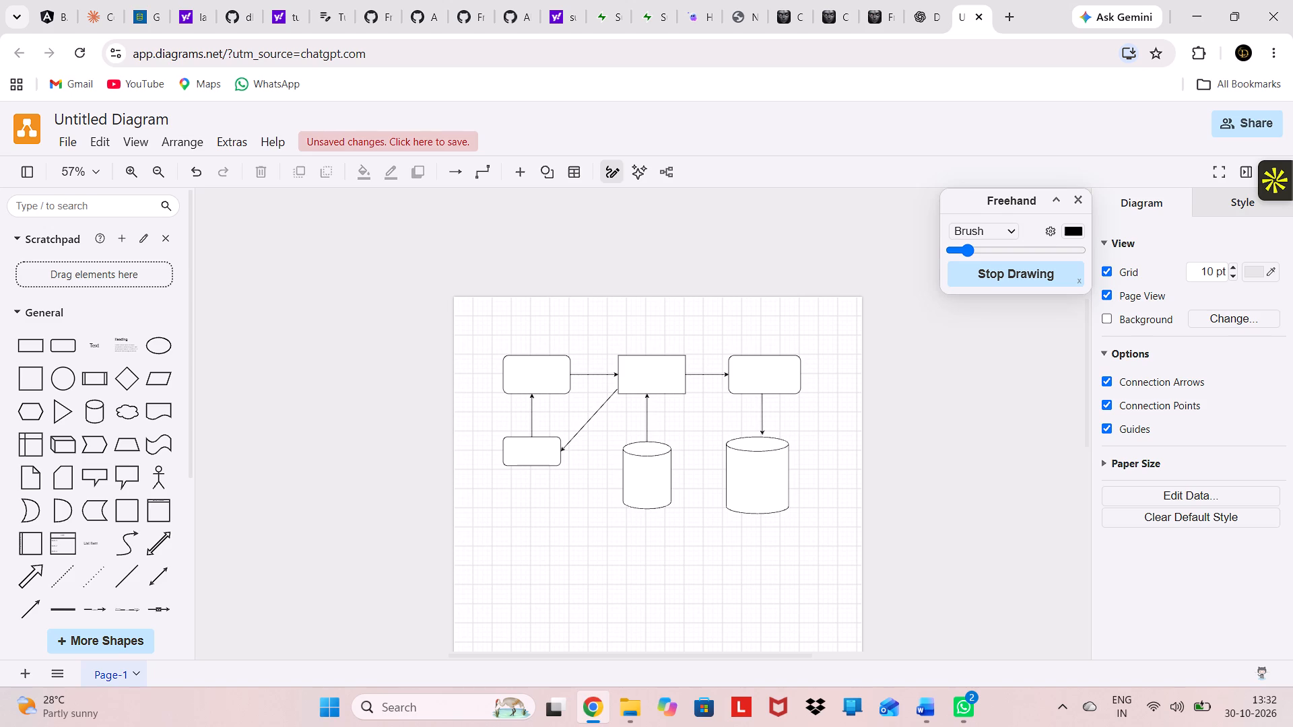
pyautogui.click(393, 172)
# Save the still unsaved diagram to Google Drive's My Drive as the XML file Untitled Diagram.drawio.
pyautogui.click(390, 142)
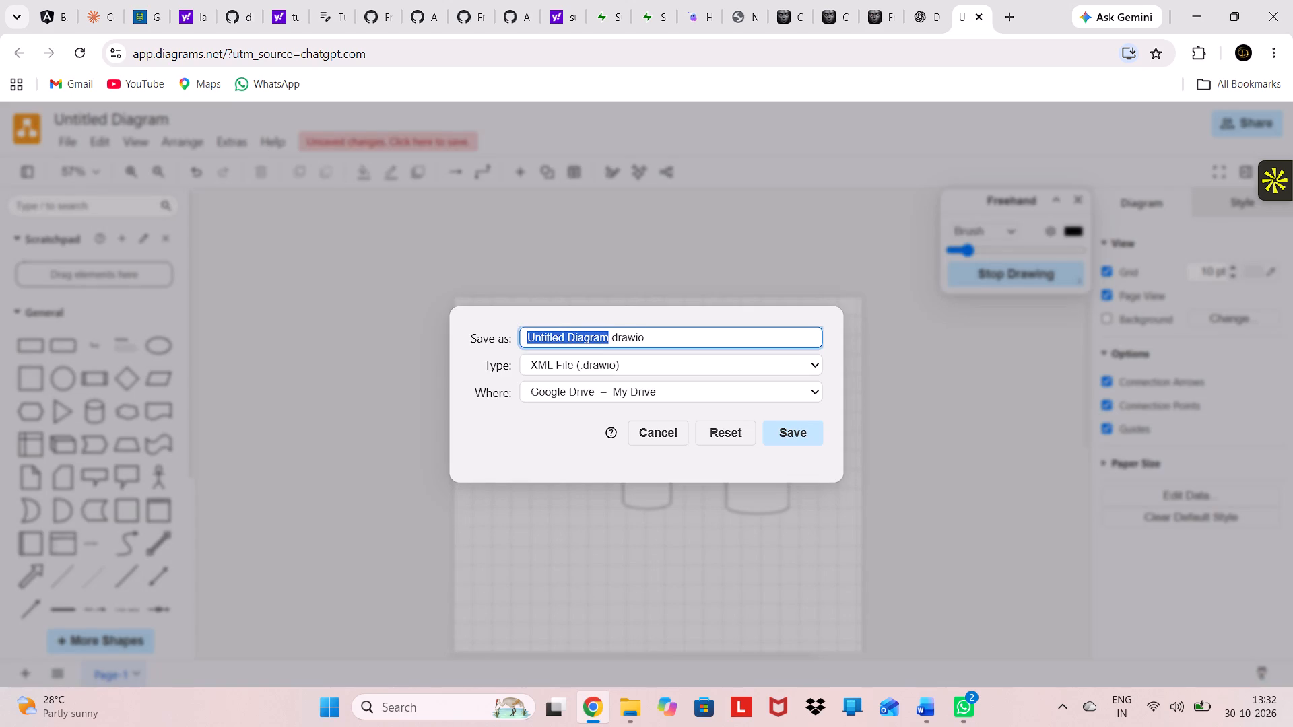
pyautogui.click(777, 436)
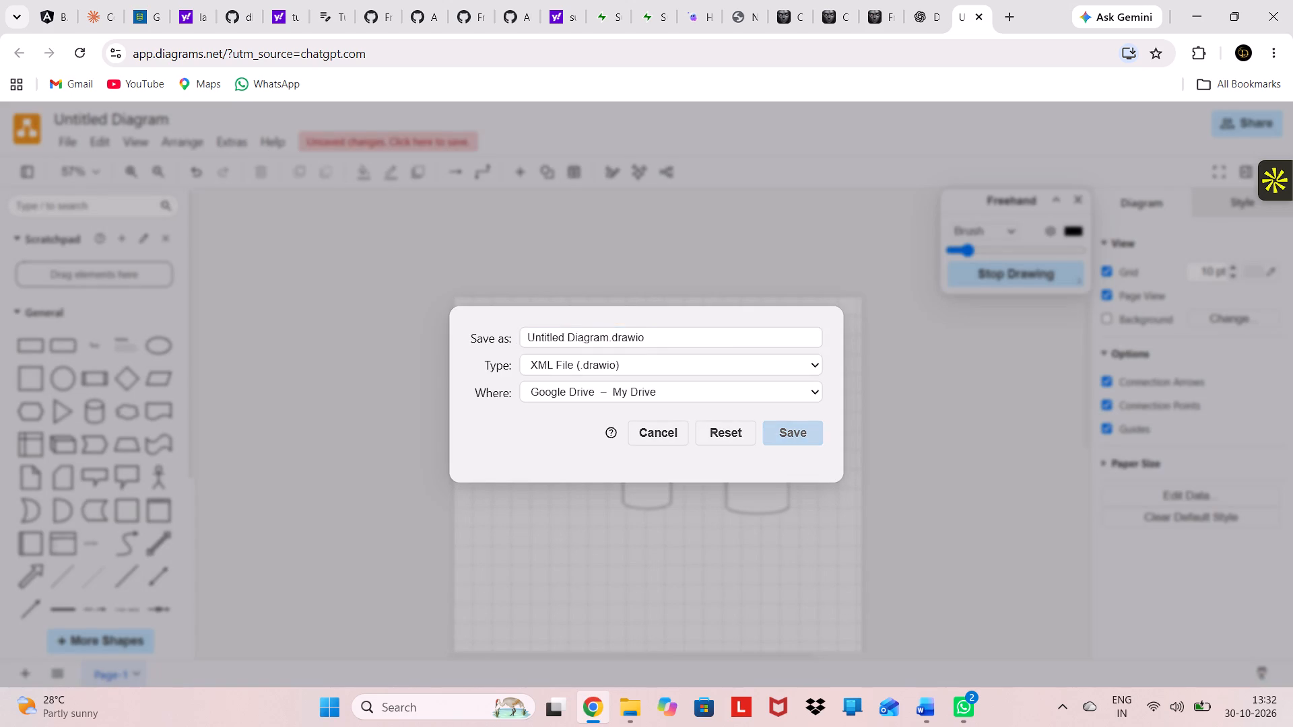
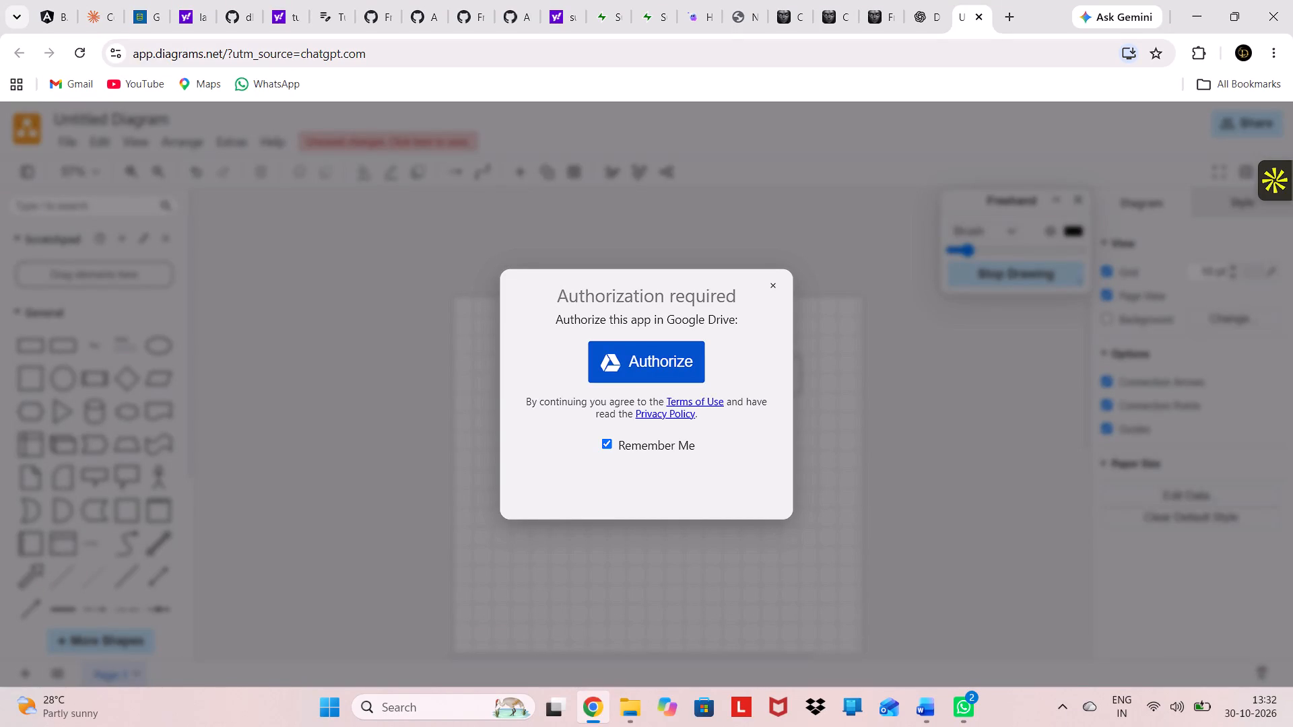
# Dismiss the Google Drive authorization request without authorizing.
pyautogui.click(774, 286)
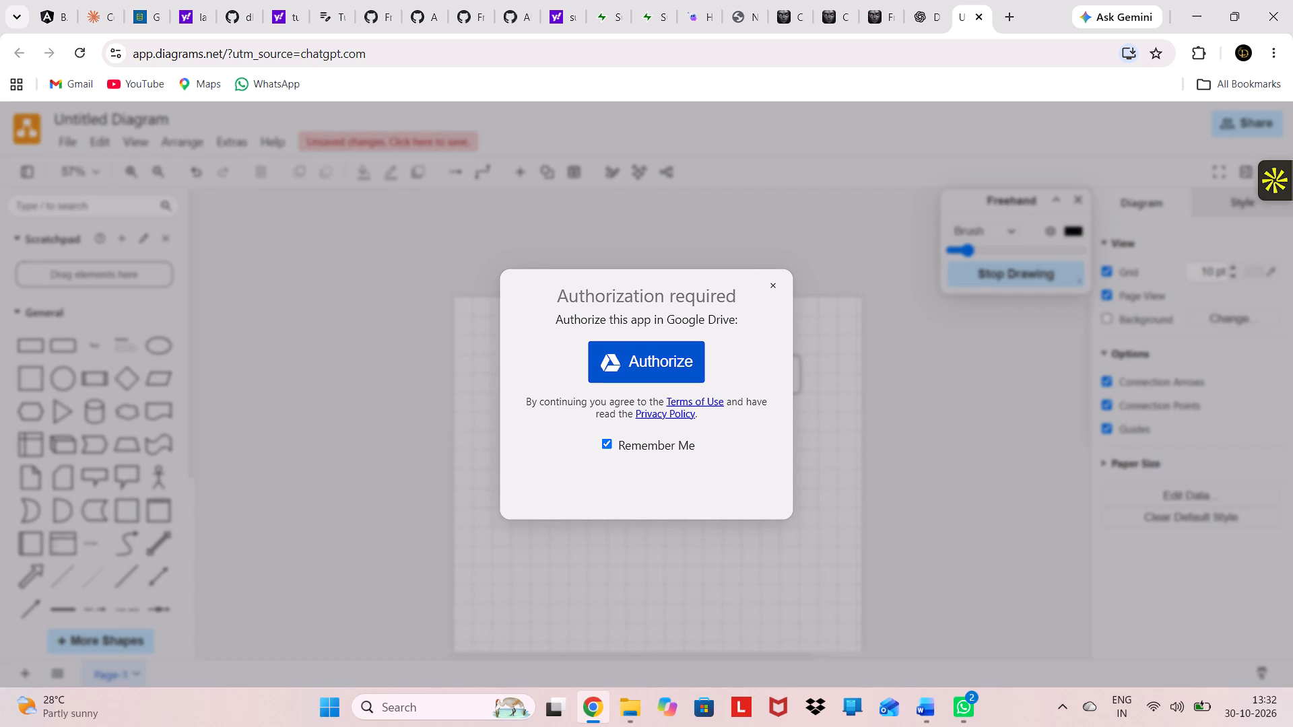
pyautogui.click(768, 291)
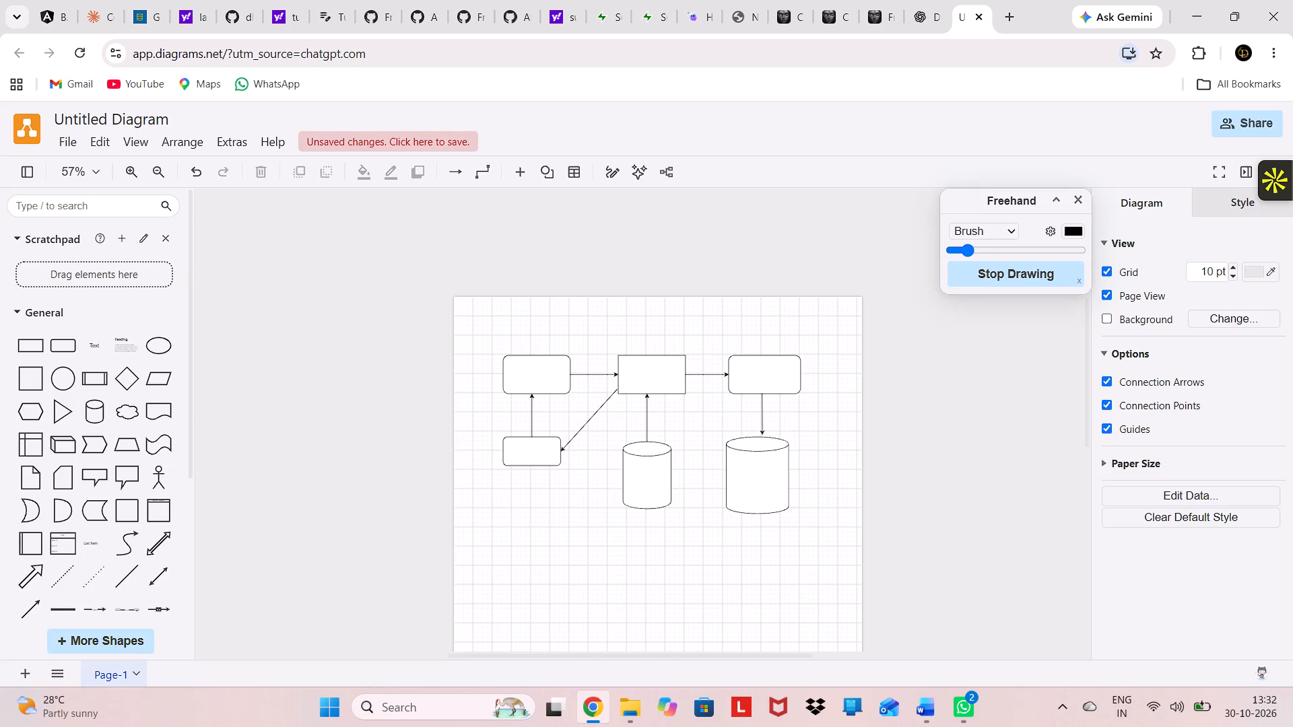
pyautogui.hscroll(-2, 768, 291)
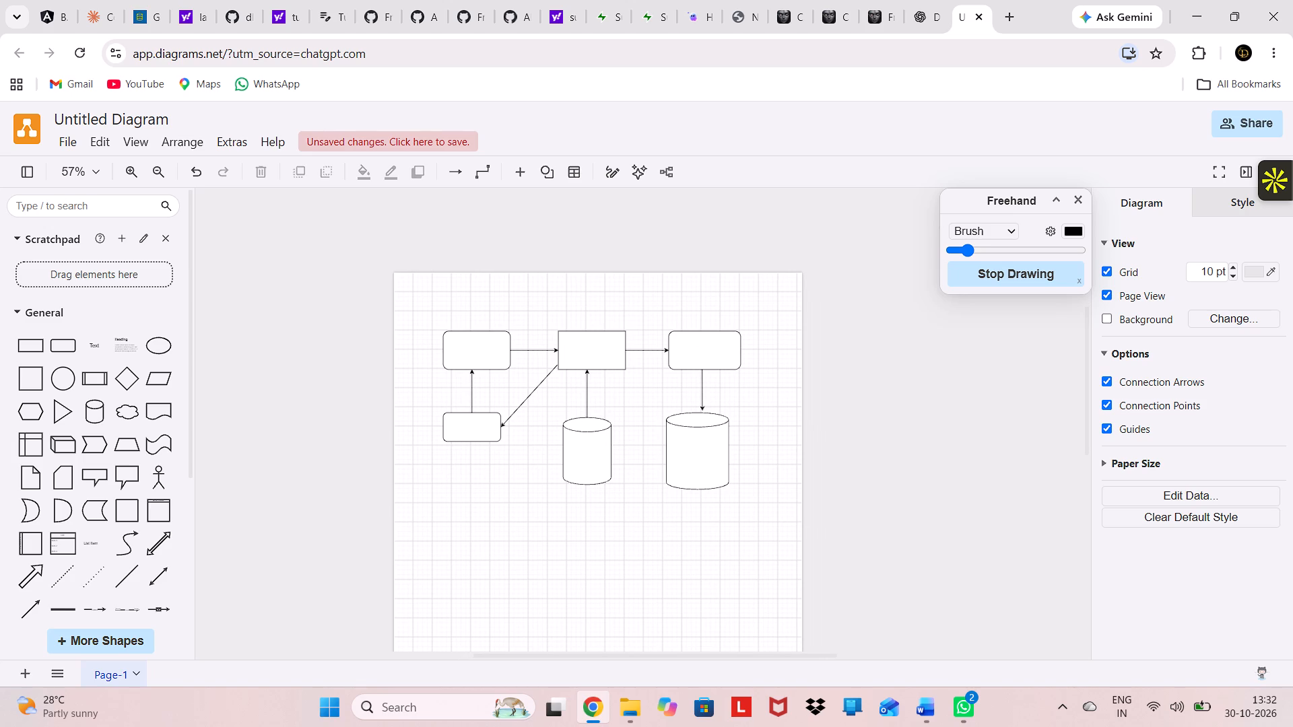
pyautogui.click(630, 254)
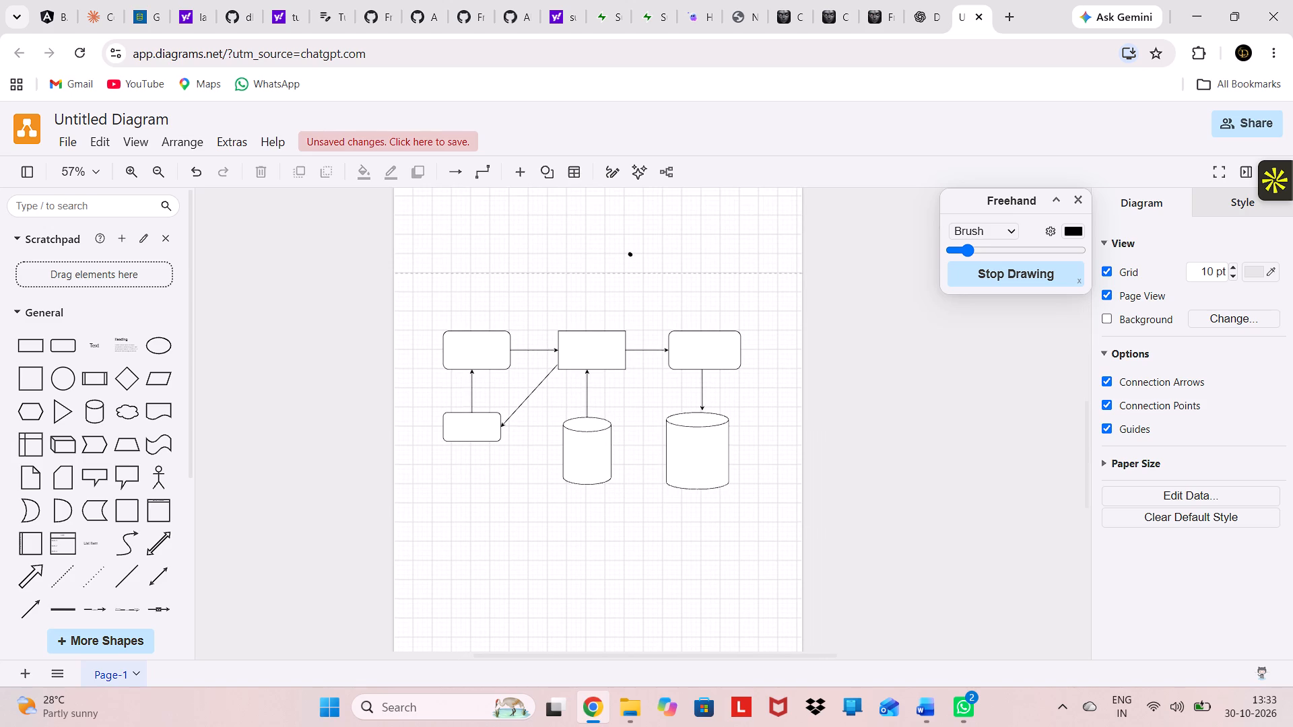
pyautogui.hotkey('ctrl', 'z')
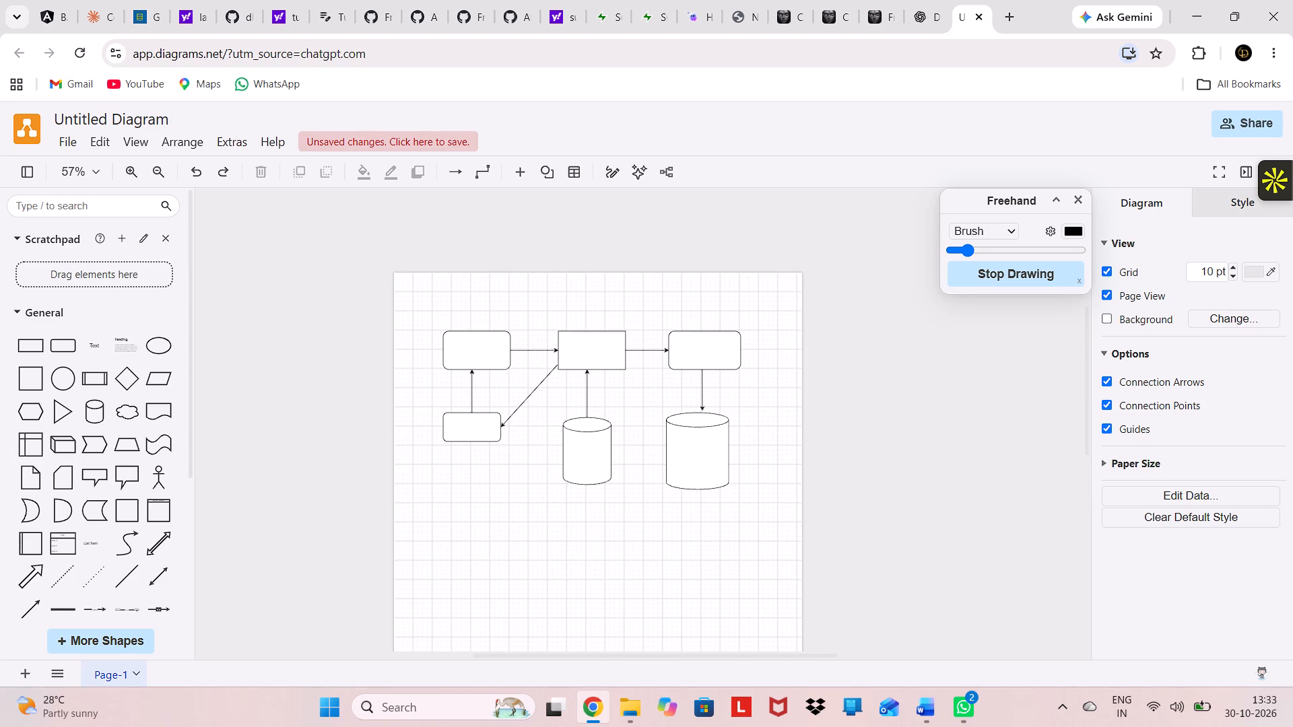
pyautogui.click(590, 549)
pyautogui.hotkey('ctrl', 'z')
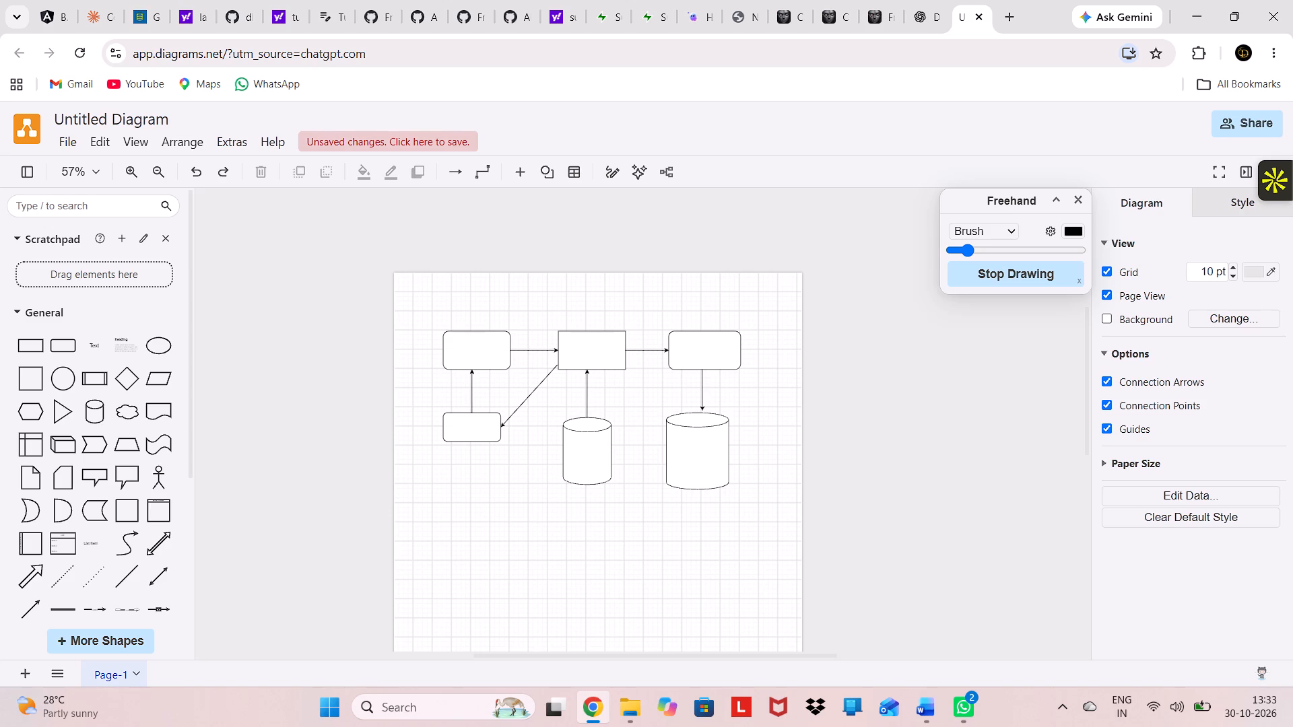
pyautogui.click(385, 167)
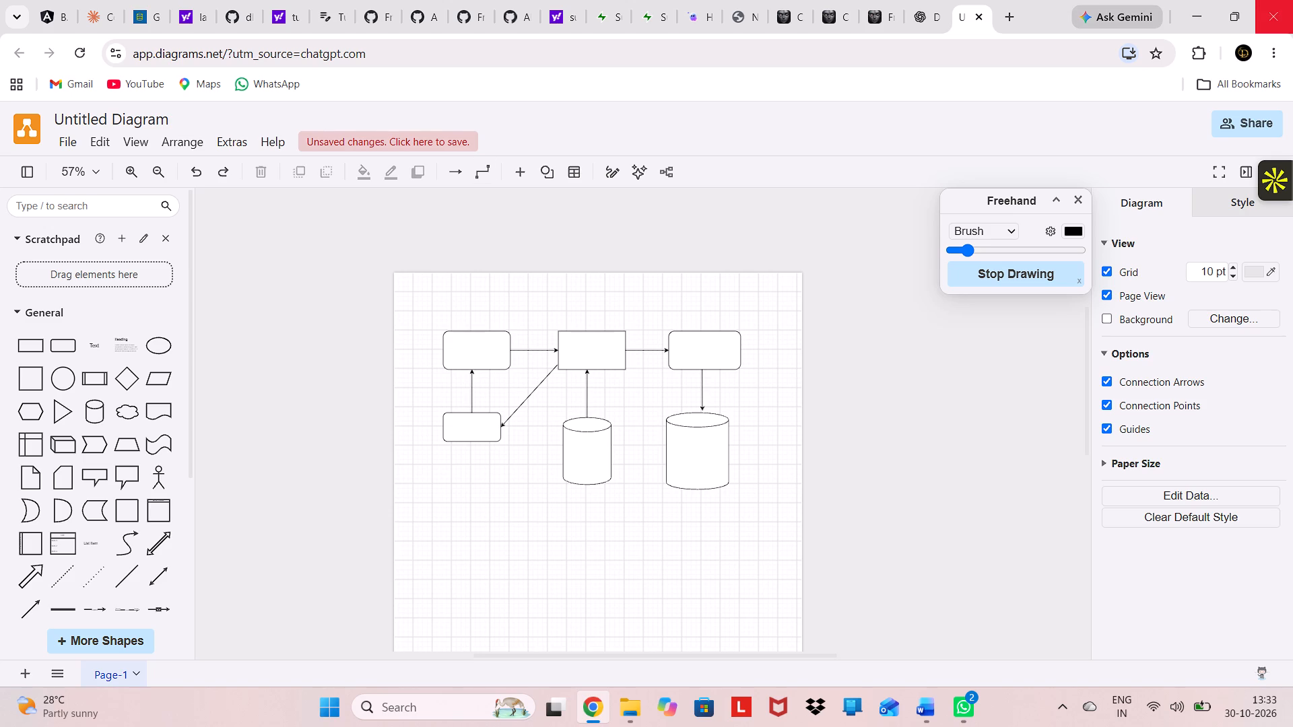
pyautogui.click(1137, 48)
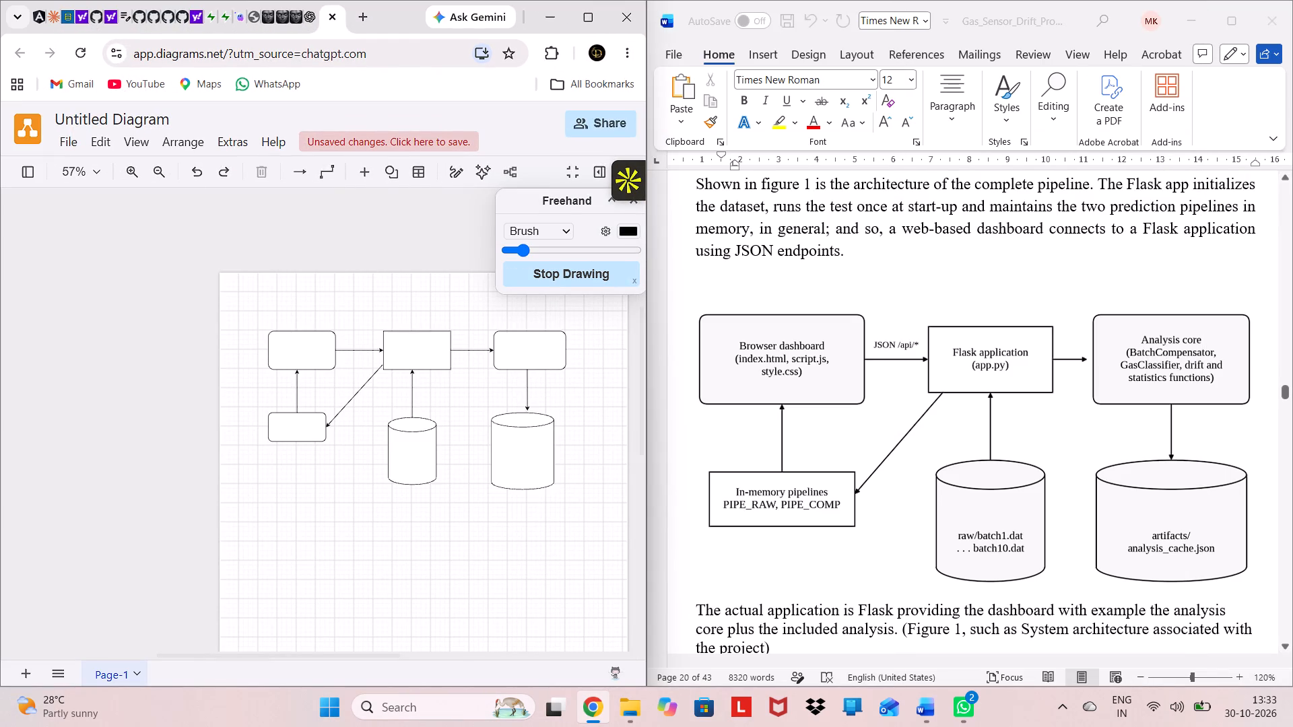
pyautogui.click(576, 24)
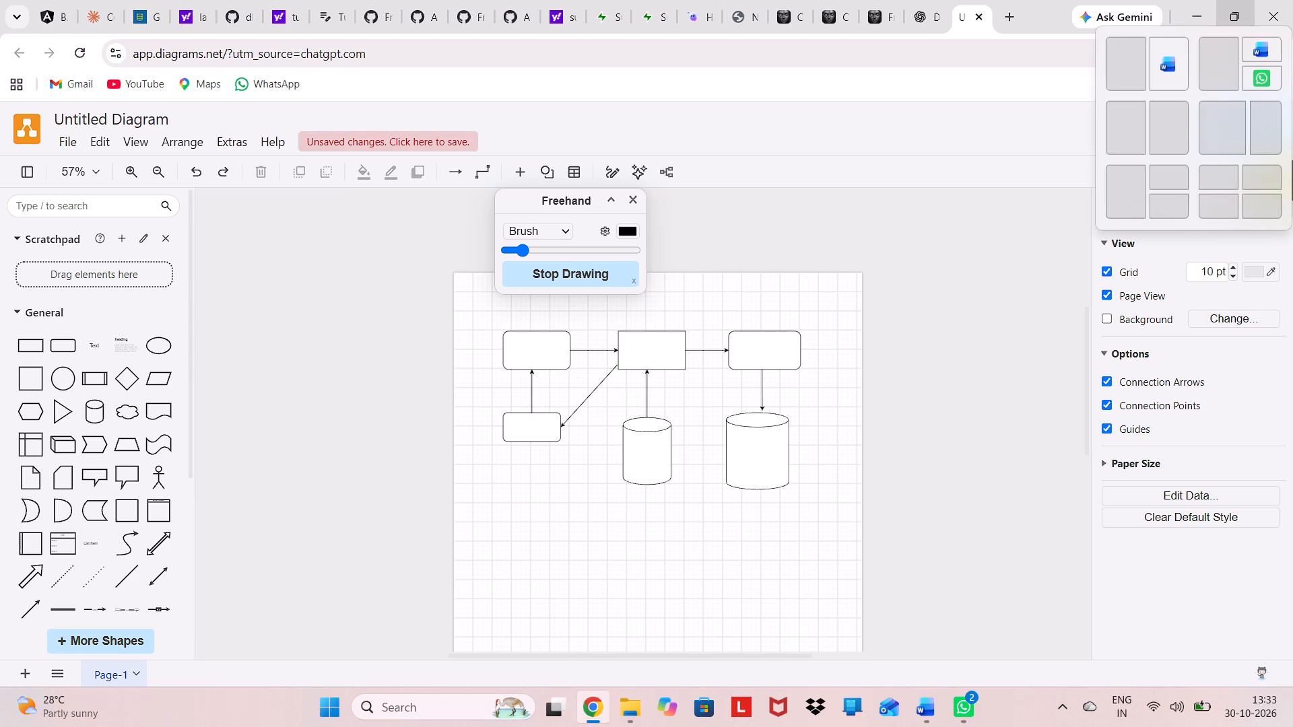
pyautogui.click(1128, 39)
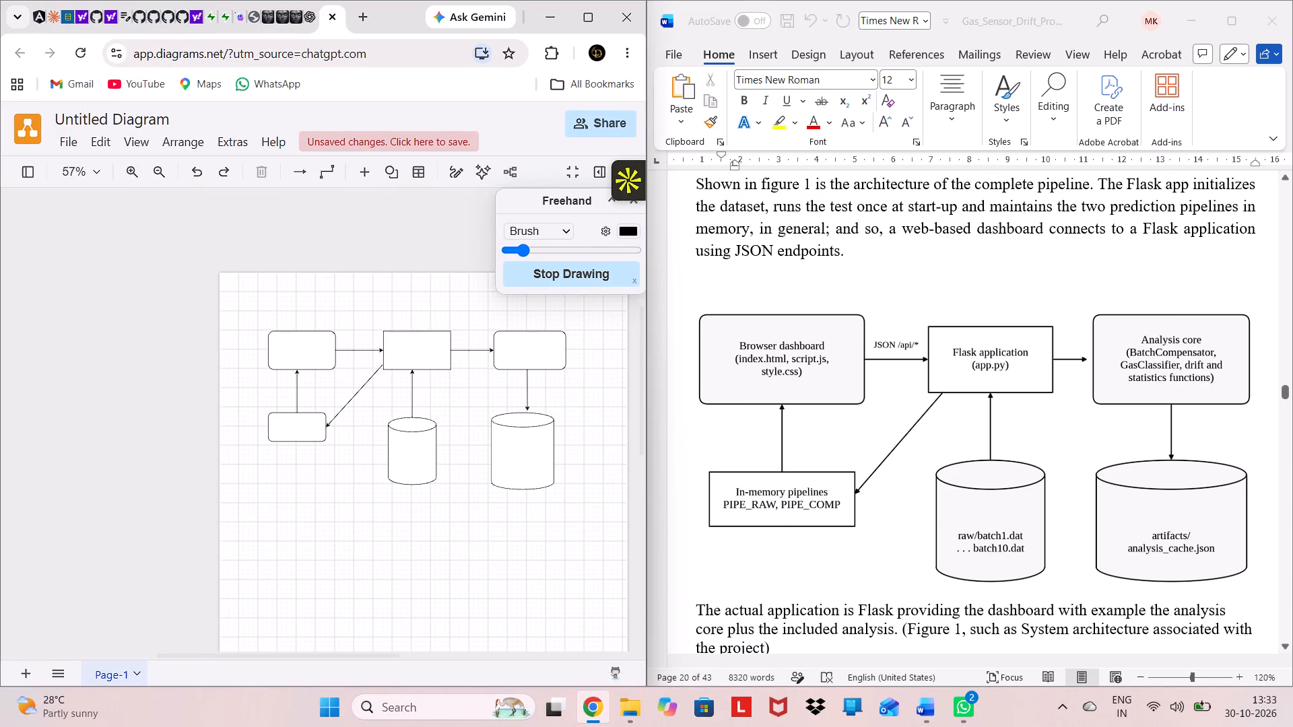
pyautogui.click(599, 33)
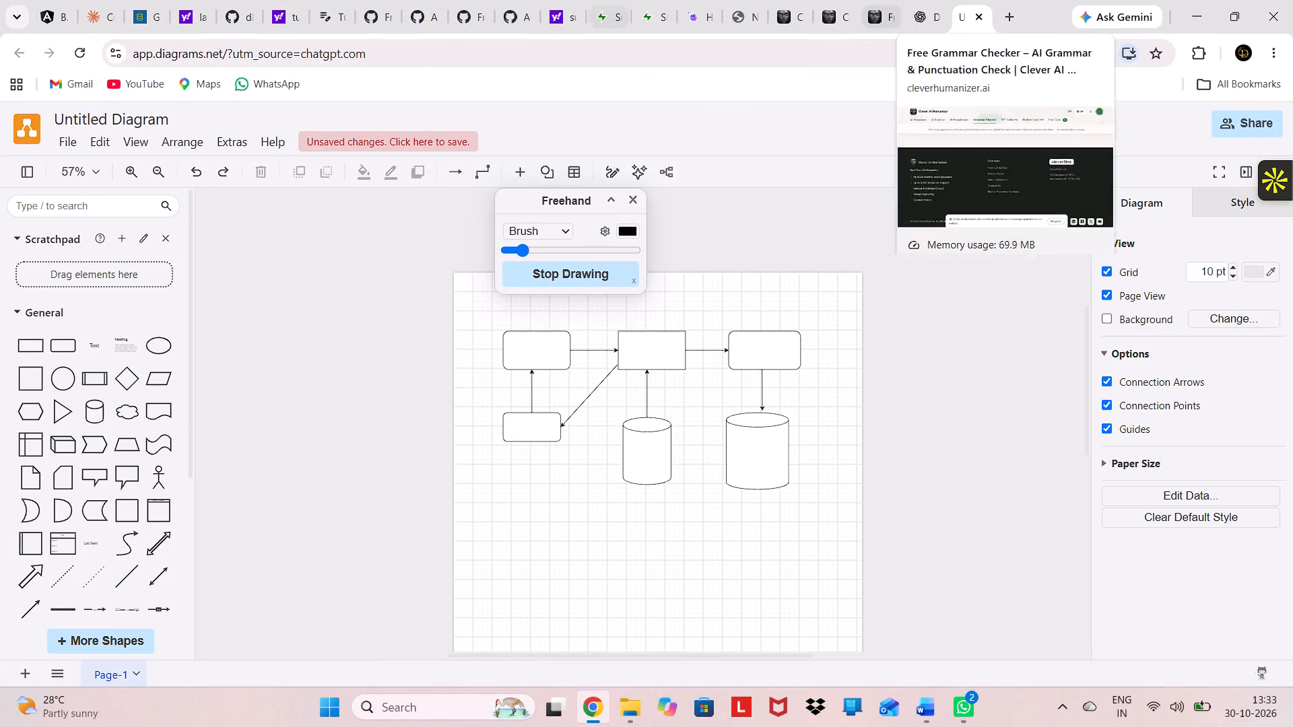
pyautogui.click(924, 19)
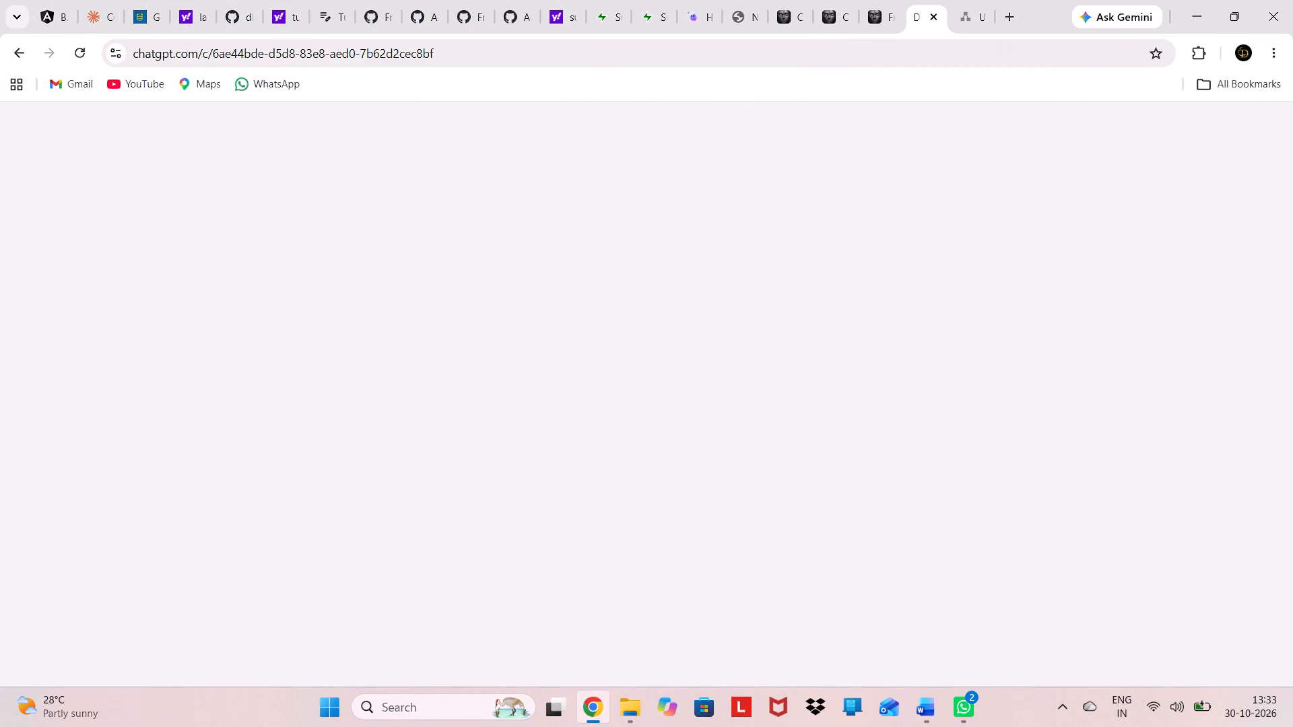
pyautogui.write('type kaise kare')
pyautogui.press('space')
pyautogui.press('Return')
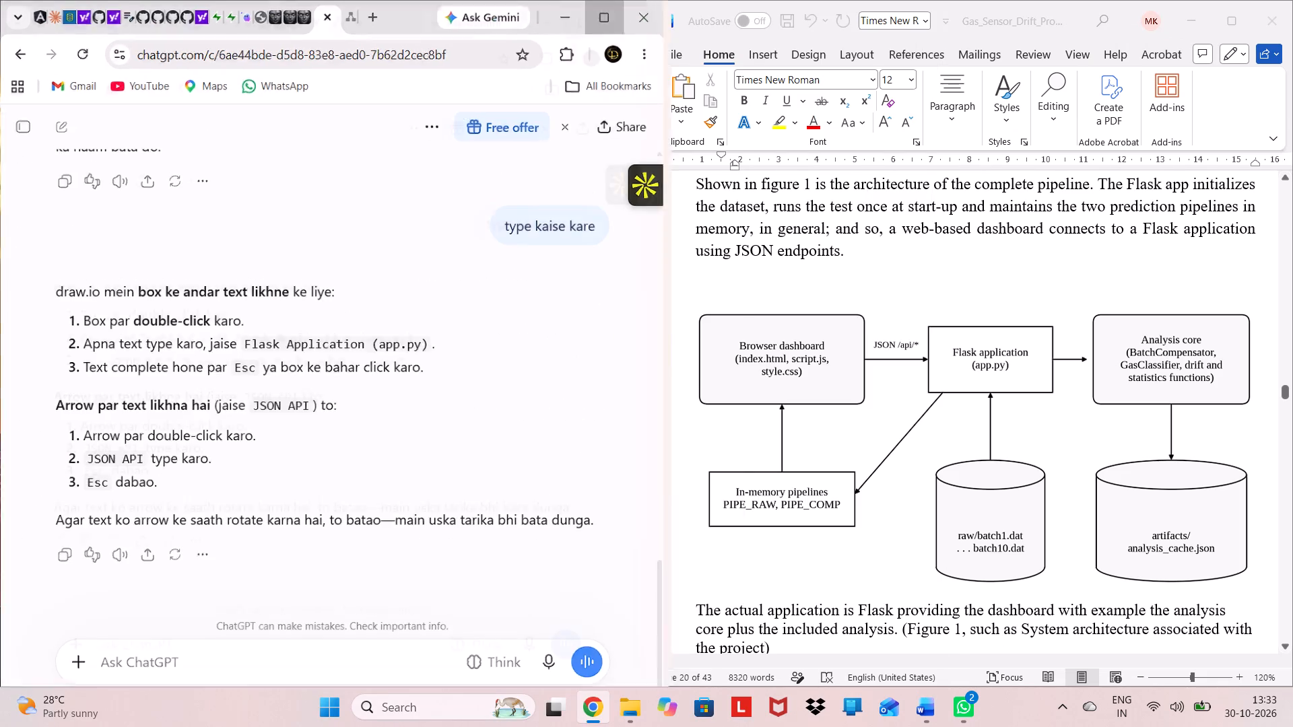
pyautogui.click(960, 11)
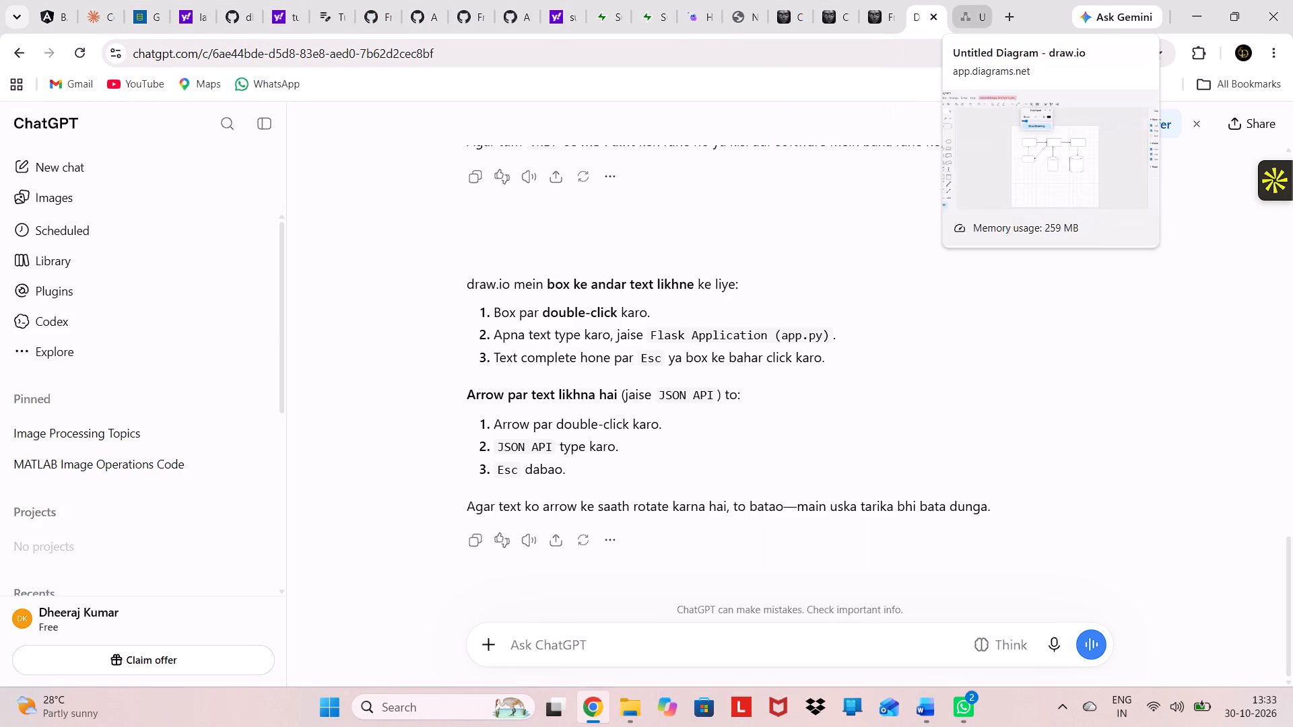
pyautogui.click(625, 199)
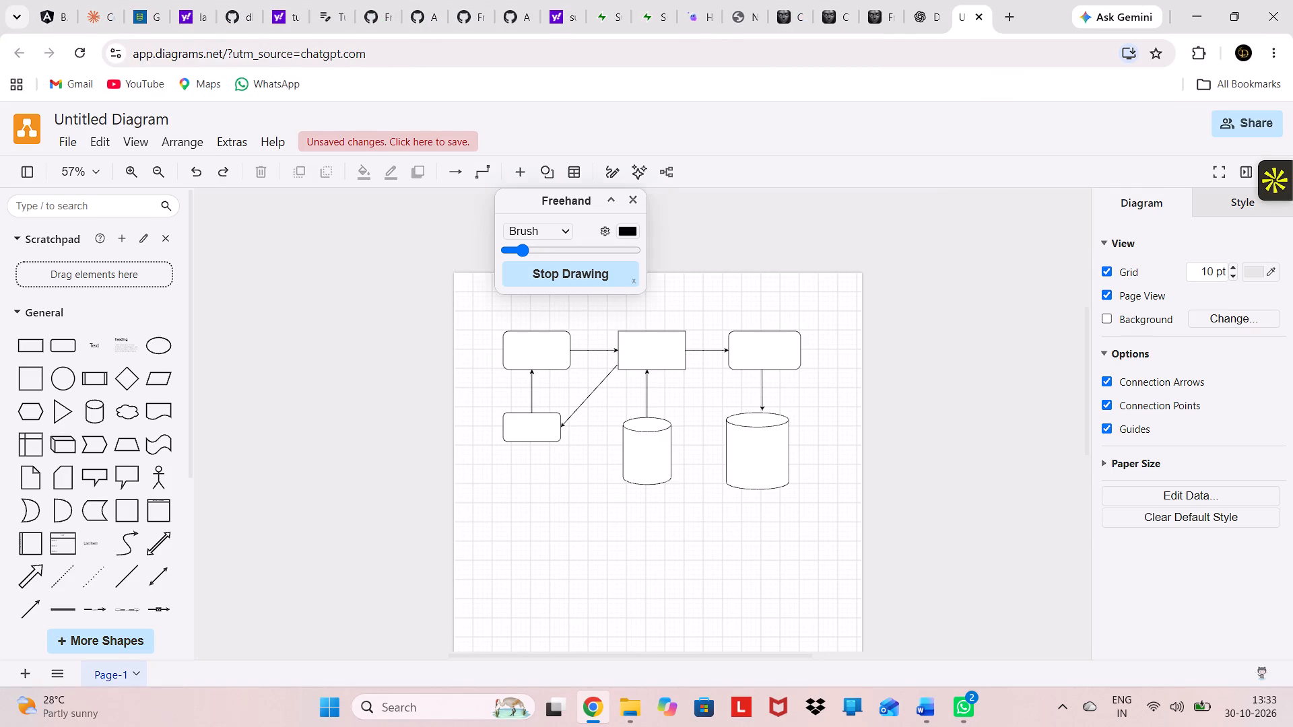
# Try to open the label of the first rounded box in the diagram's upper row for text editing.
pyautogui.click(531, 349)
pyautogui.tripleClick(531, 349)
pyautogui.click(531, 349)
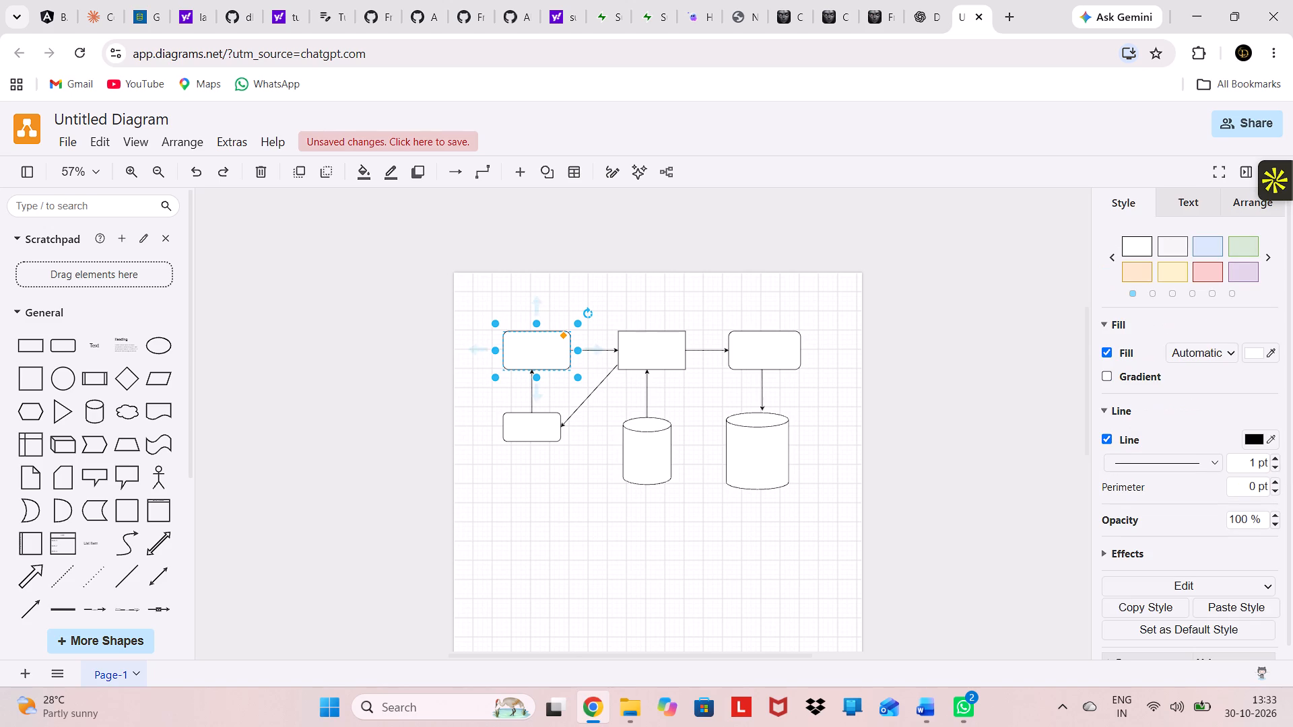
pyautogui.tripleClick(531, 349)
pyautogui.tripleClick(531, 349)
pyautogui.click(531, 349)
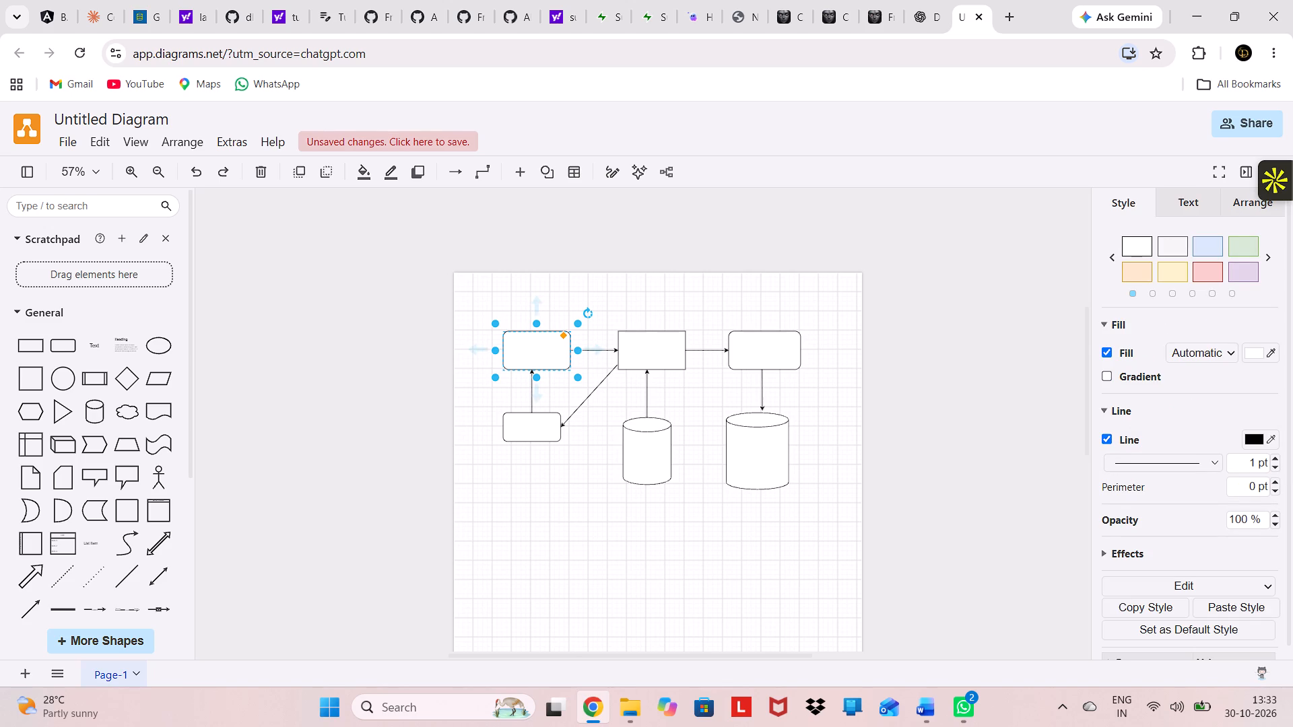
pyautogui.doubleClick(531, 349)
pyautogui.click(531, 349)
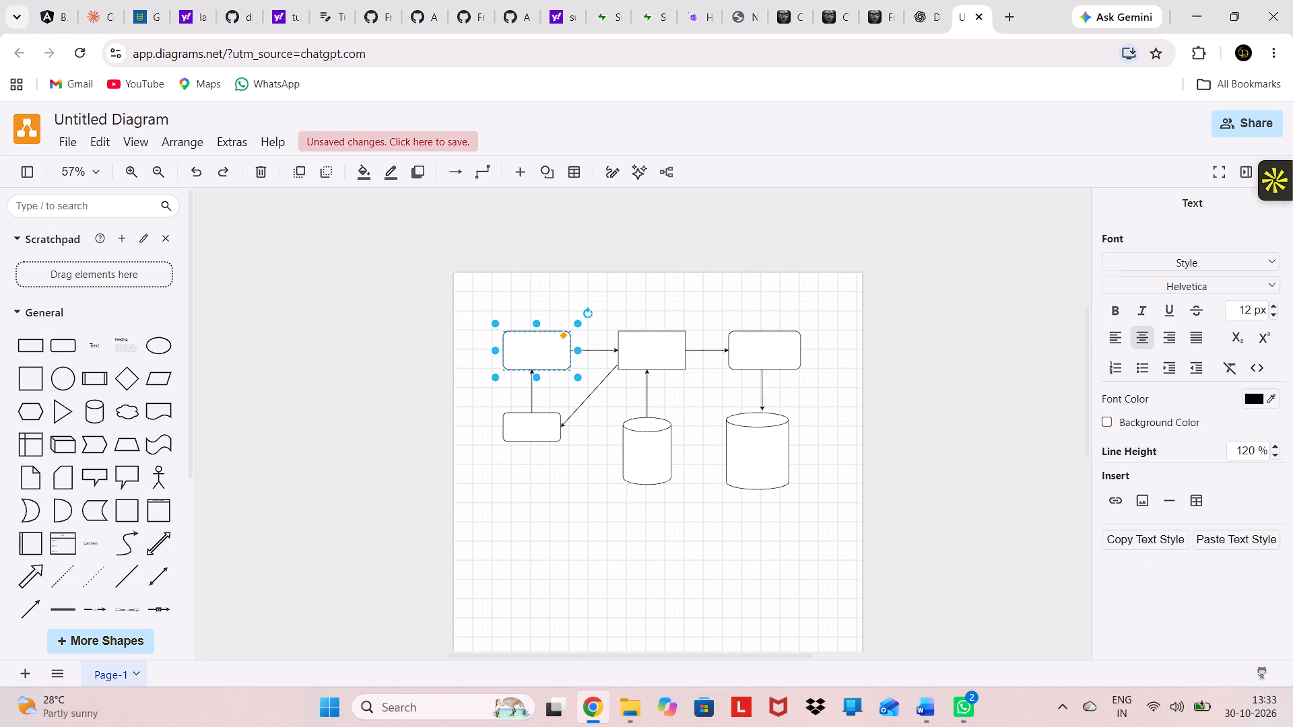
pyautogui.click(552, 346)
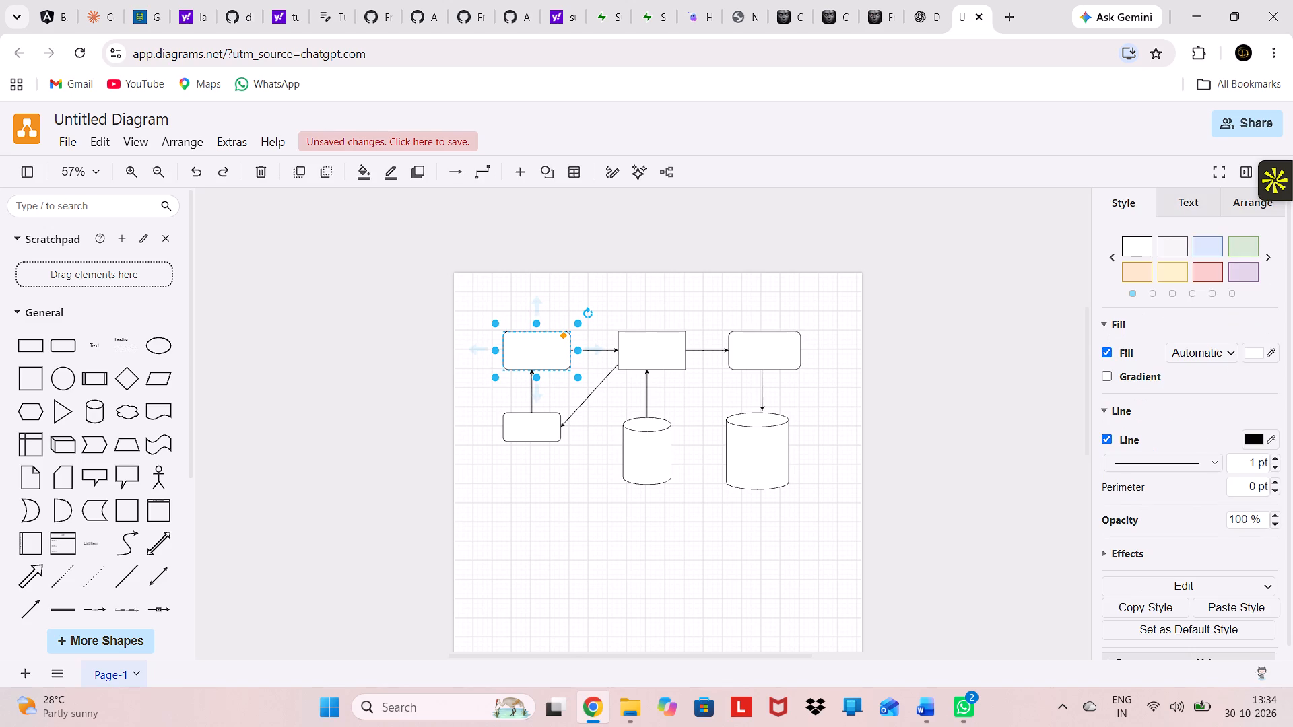
# Apply the light grey preset style to the two rounded boxes in the upper row and both cylinders, matching the Word figure.
pyautogui.click(1159, 242)
pyautogui.click(675, 355)
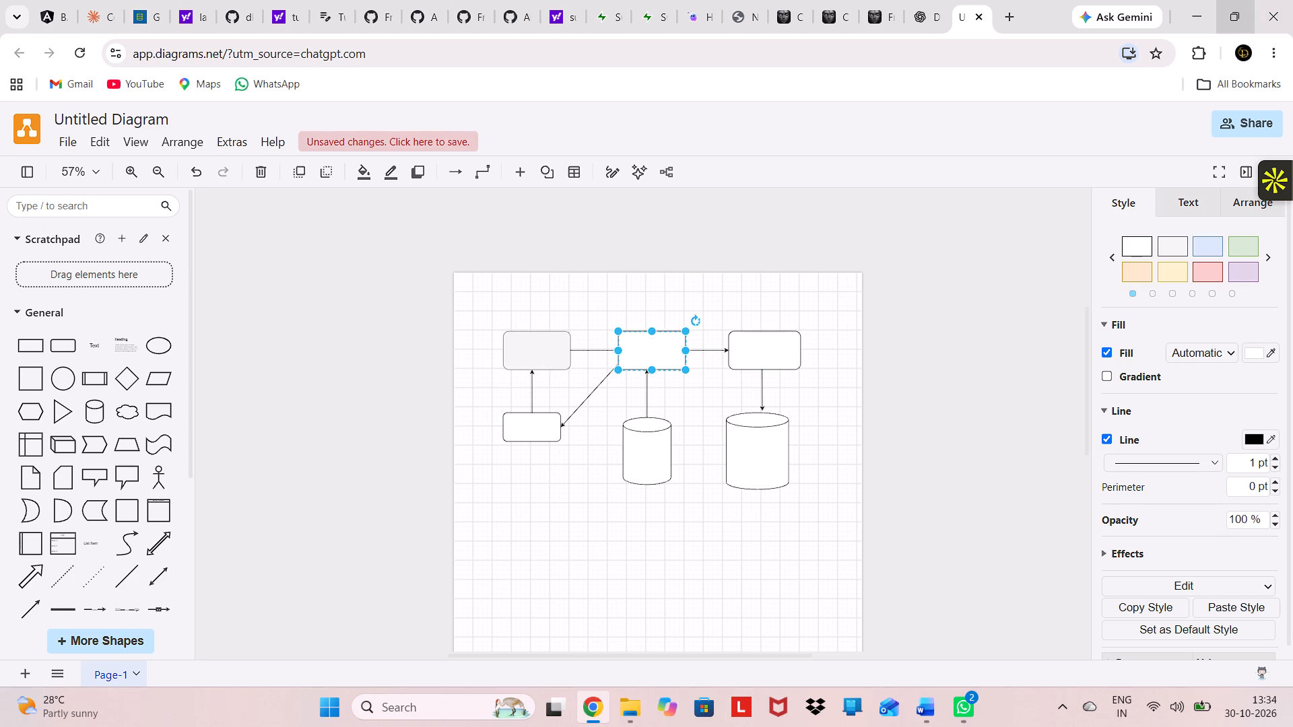
pyautogui.click(1133, 55)
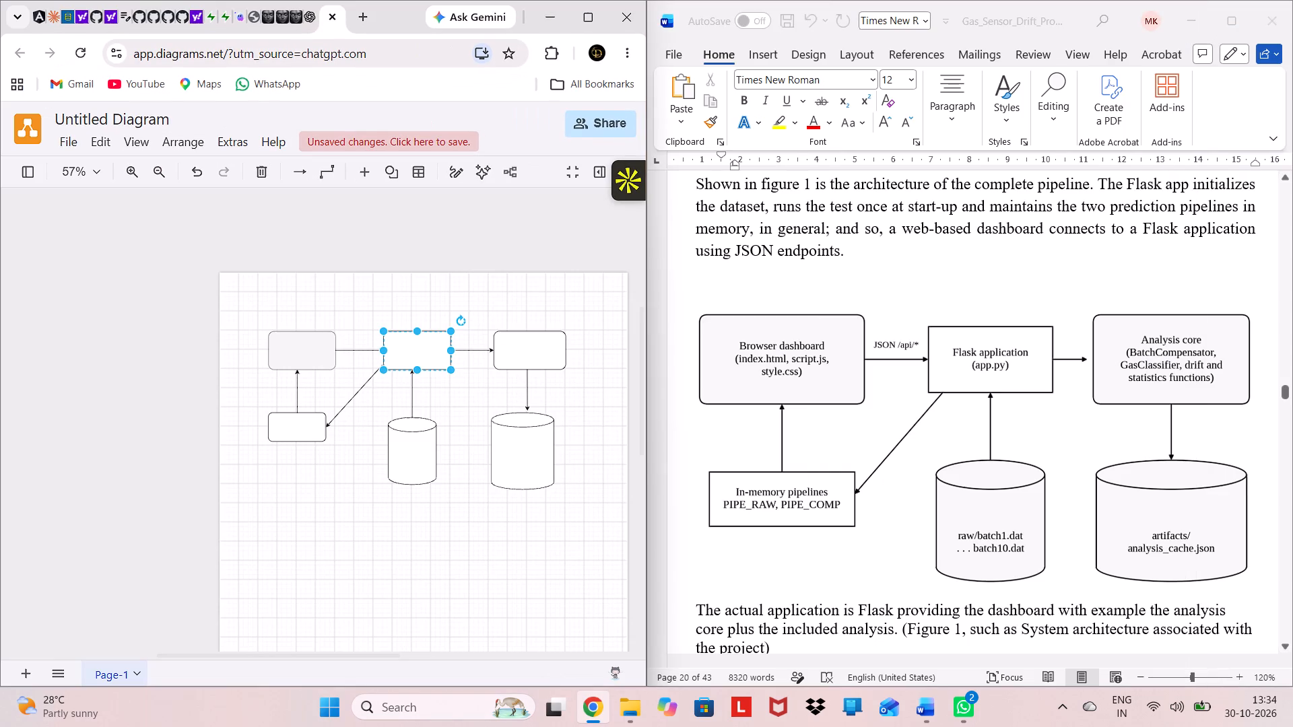
pyautogui.click(524, 355)
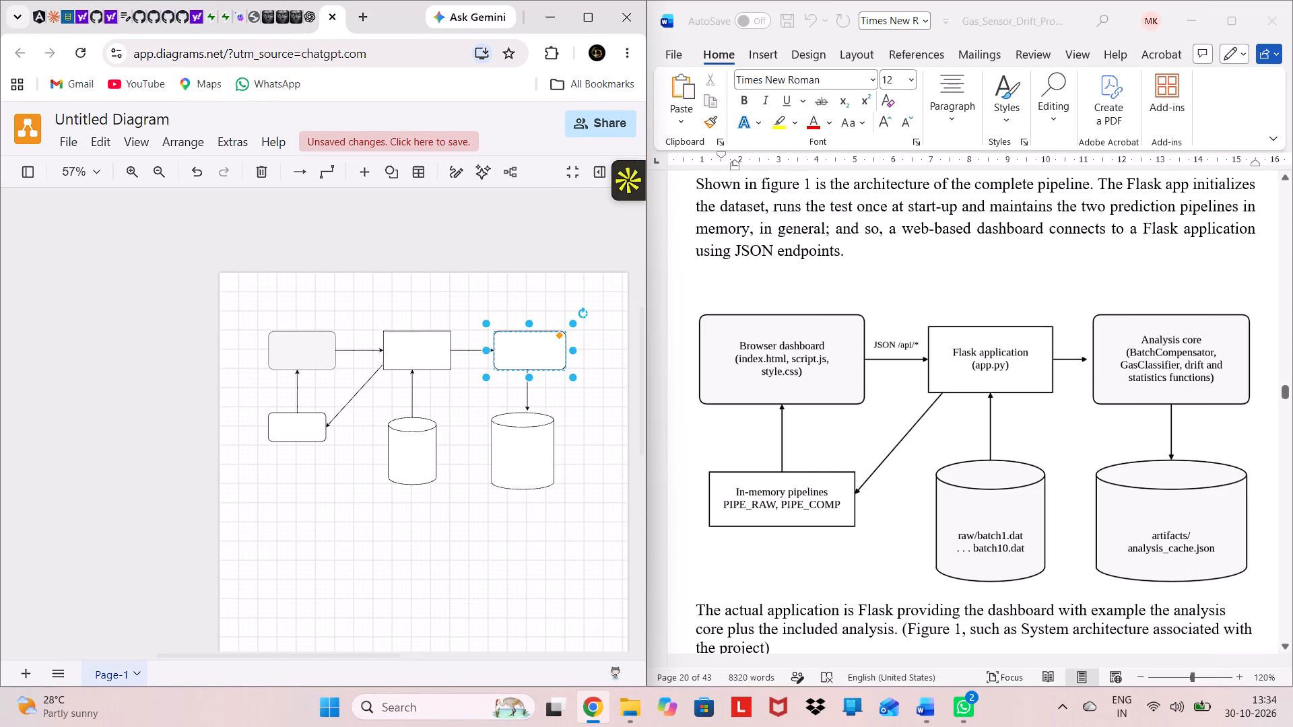
pyautogui.click(585, 19)
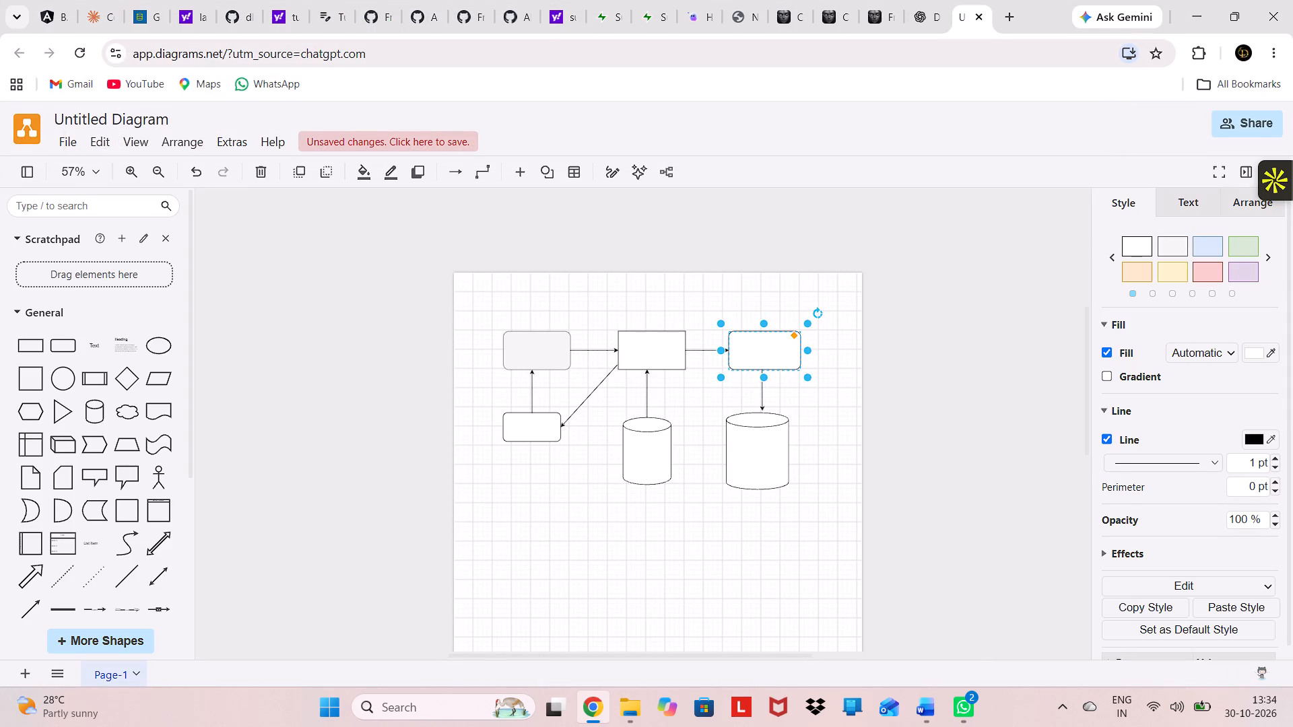
pyautogui.click(1175, 246)
pyautogui.click(769, 455)
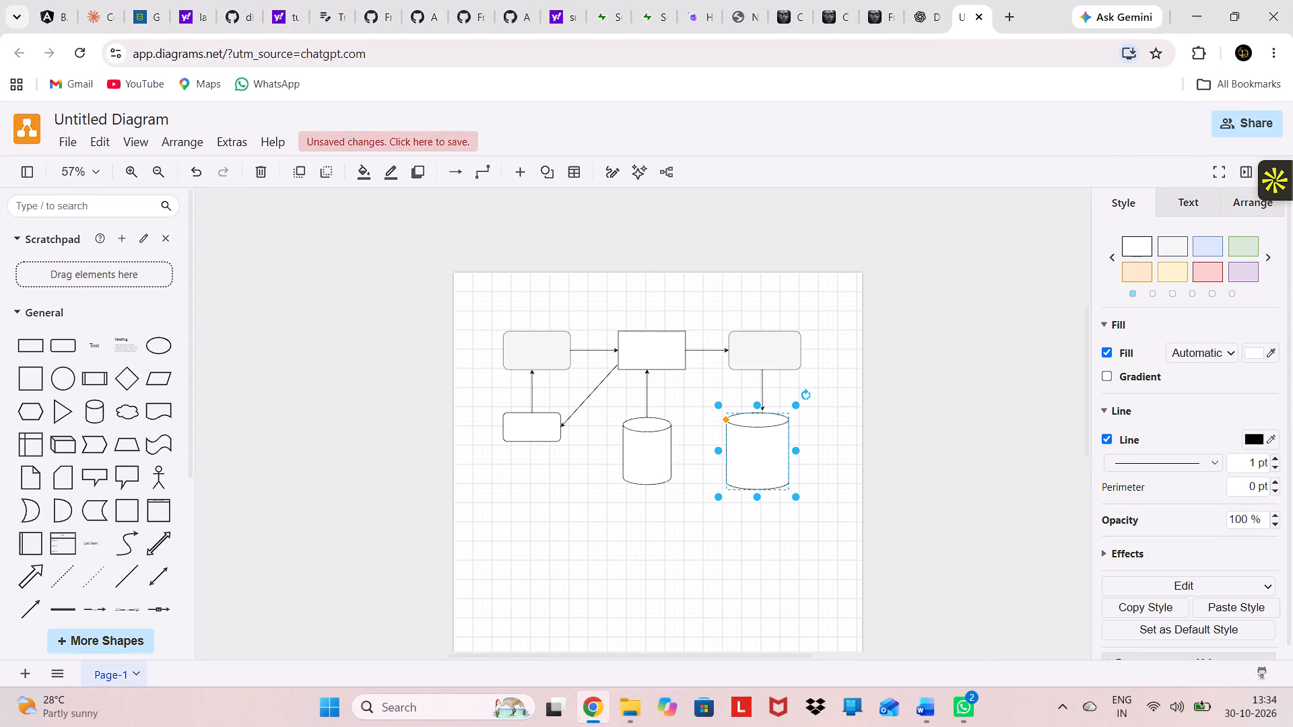
pyautogui.click(1183, 245)
pyautogui.click(653, 469)
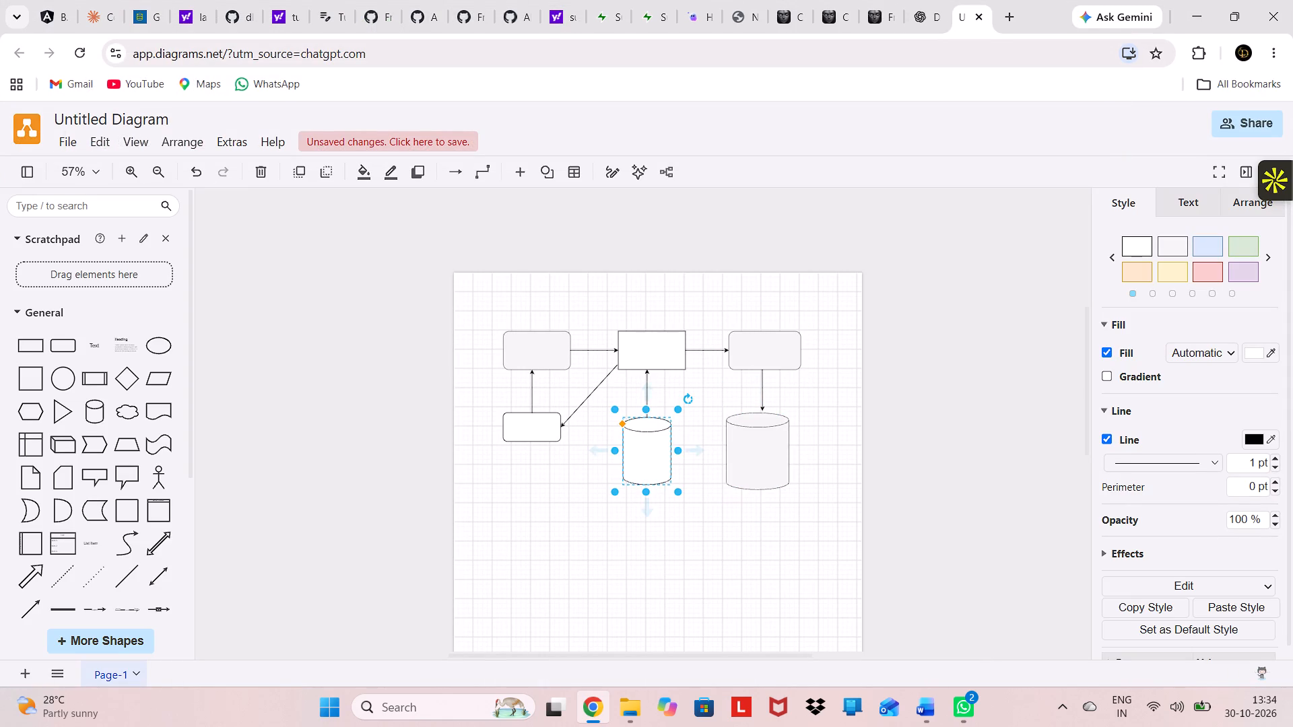
pyautogui.click(1172, 250)
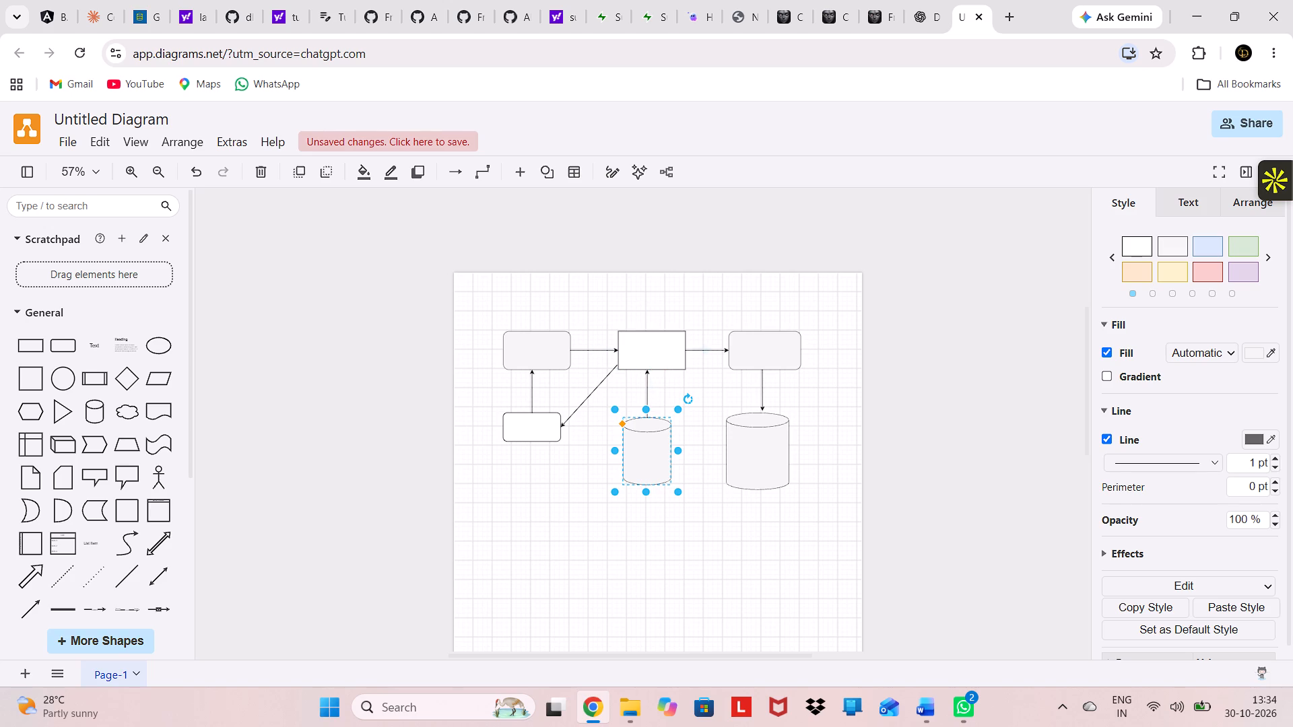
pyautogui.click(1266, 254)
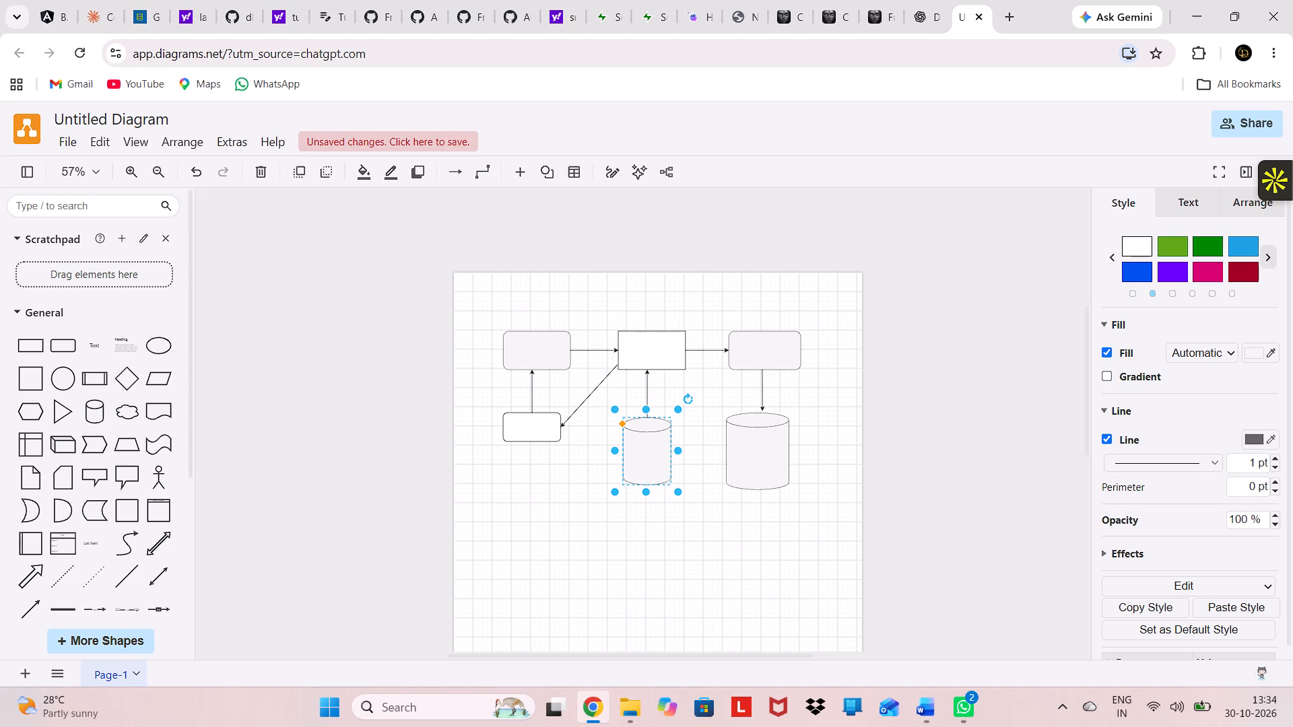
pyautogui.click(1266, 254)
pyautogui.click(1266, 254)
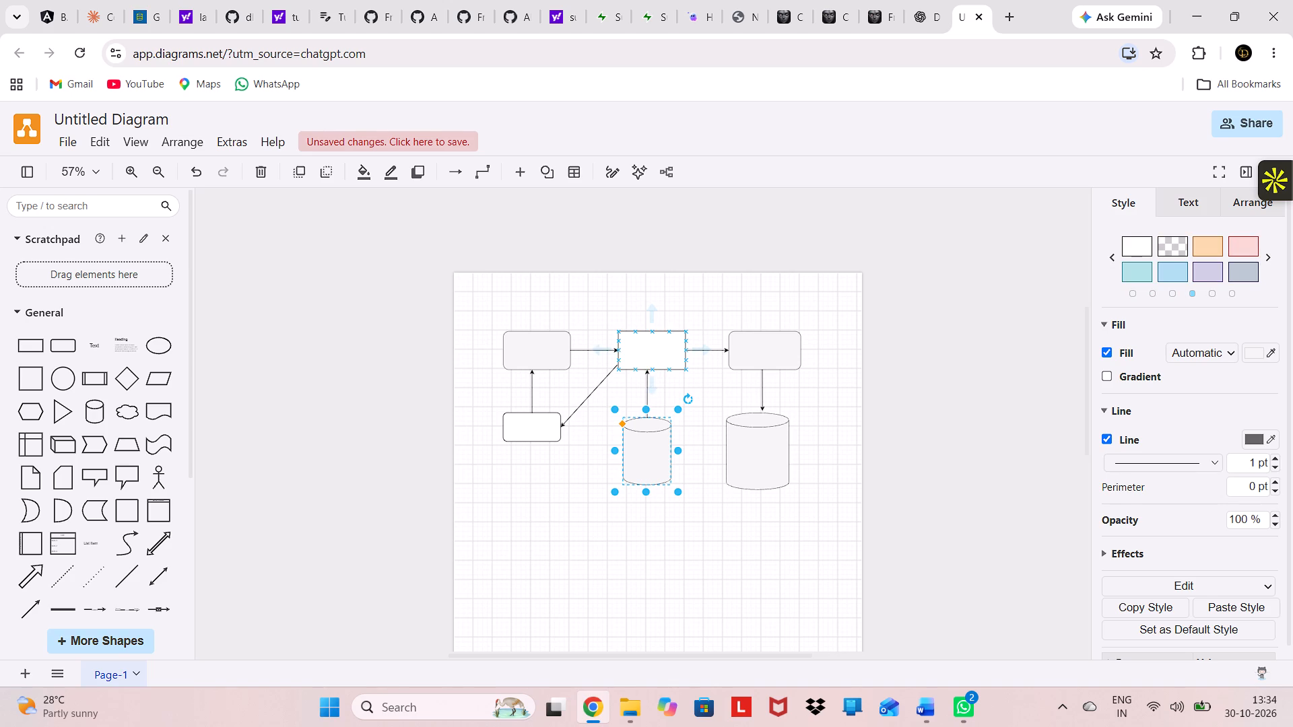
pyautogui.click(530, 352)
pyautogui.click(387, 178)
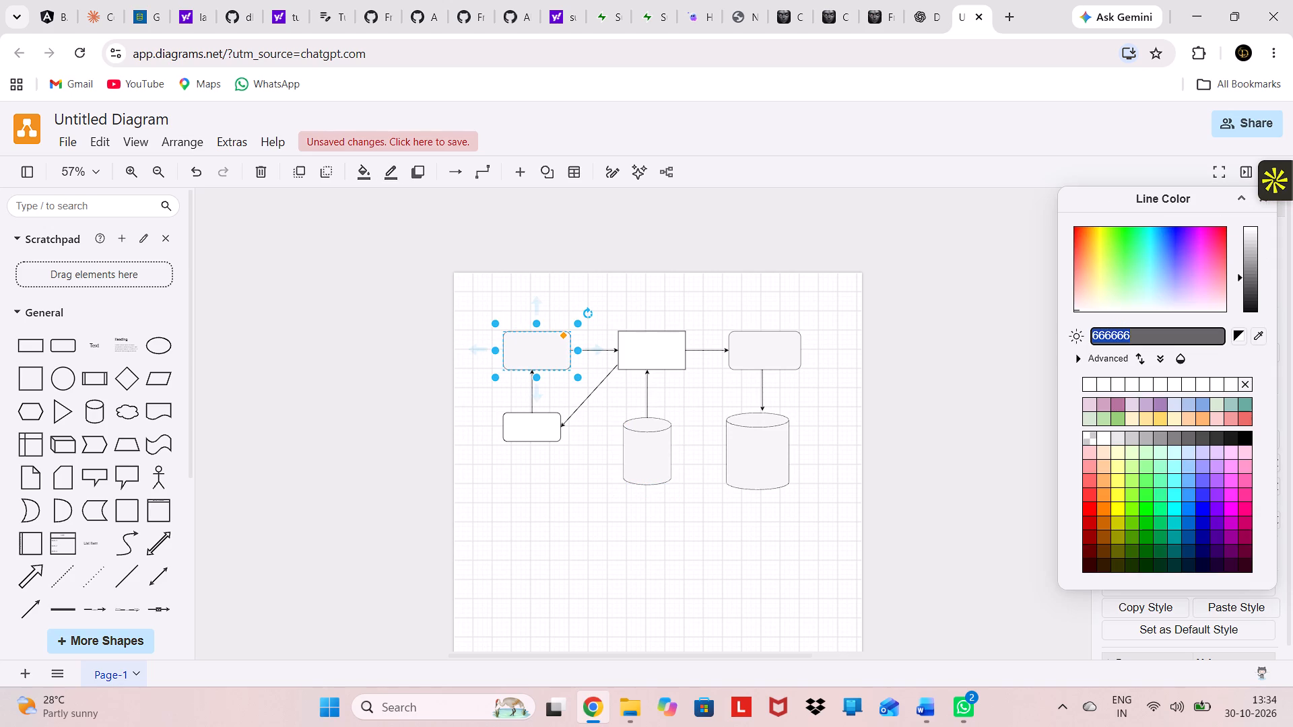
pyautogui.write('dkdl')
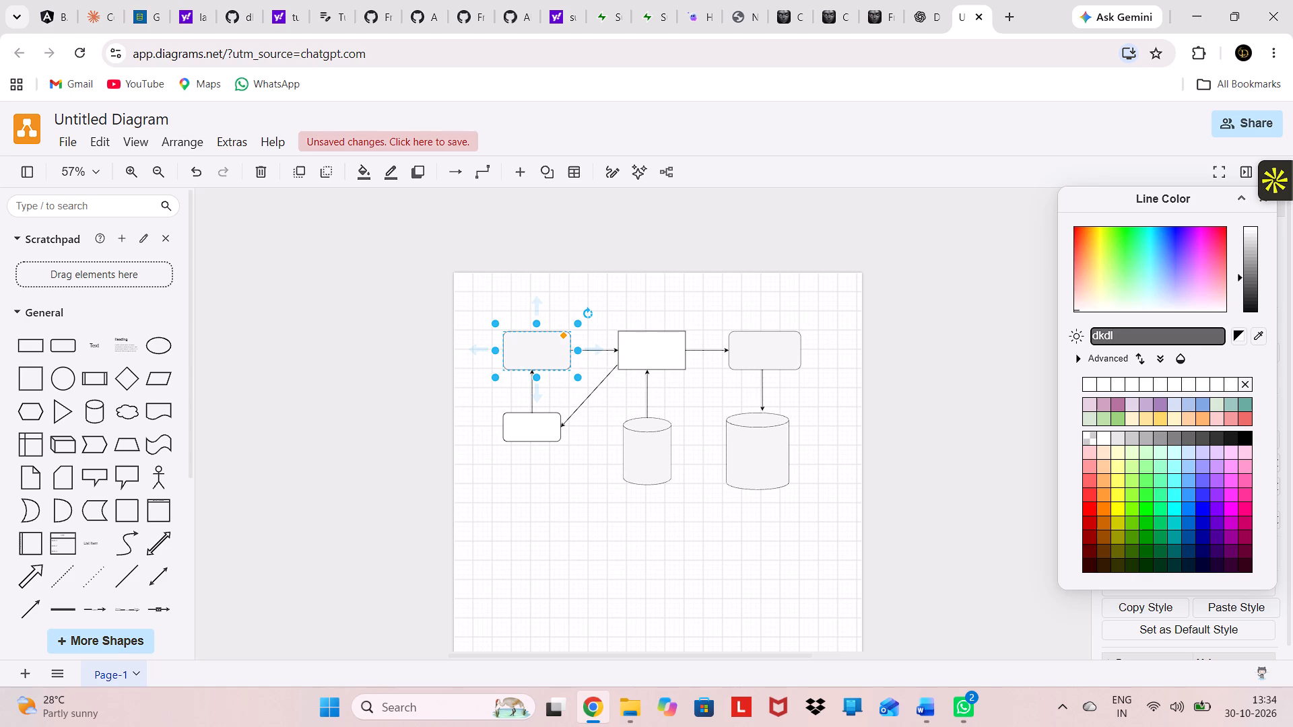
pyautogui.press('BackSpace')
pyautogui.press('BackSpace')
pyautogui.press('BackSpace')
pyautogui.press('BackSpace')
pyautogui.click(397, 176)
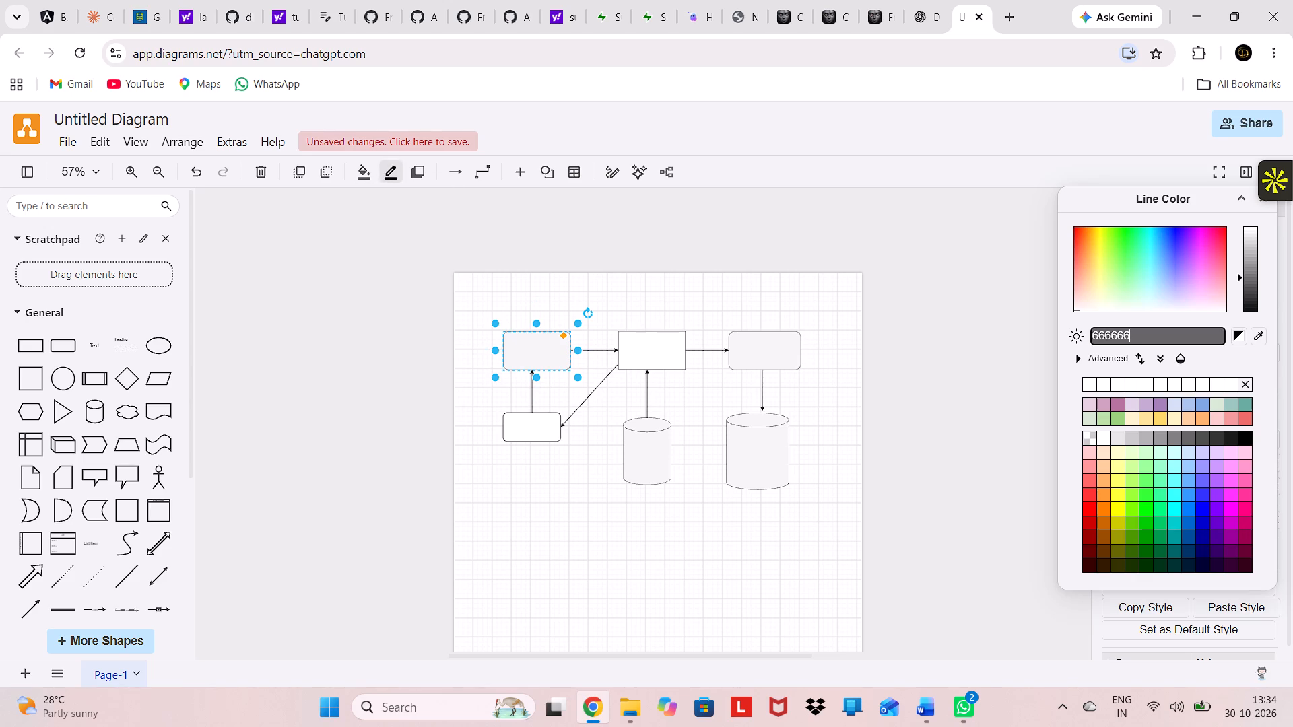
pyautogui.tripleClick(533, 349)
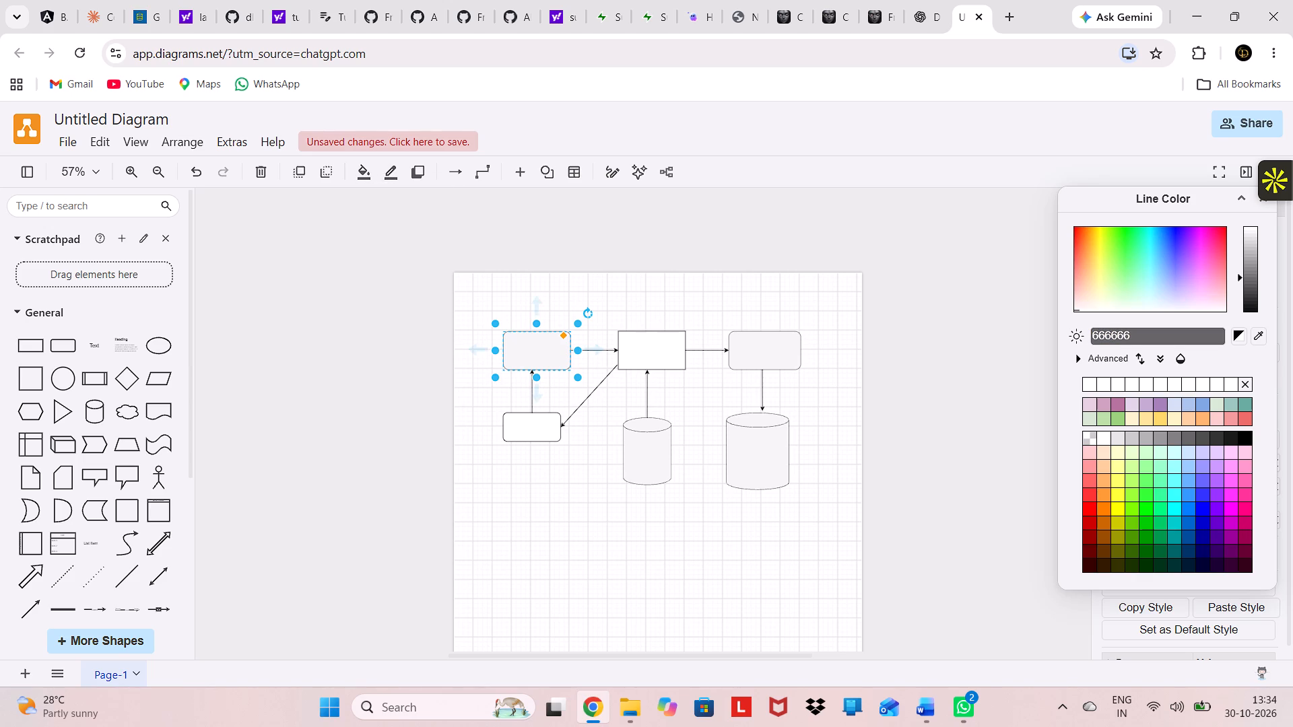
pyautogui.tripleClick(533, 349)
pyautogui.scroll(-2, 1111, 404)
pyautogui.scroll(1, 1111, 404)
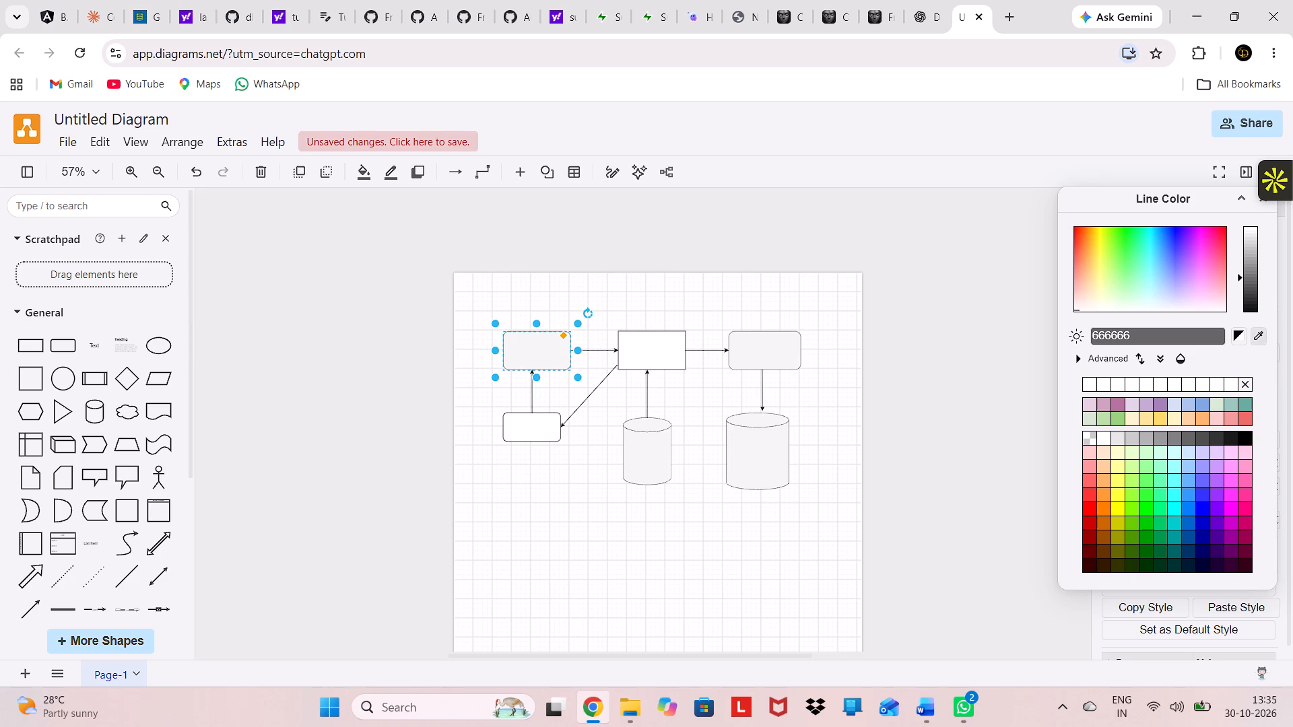
# Clear the custom line colour of the first rounded box in the upper row so its outline uses the default black.
pyautogui.click(1162, 333)
pyautogui.press('BackSpace')
pyautogui.press('BackSpace')
pyautogui.press('BackSpace')
pyautogui.press('BackSpace')
pyautogui.press('BackSpace')
pyautogui.press('BackSpace')
pyautogui.press('BackSpace')
pyautogui.press('BackSpace')
pyautogui.press('BackSpace')
pyautogui.press('BackSpace')
pyautogui.press('BackSpace')
pyautogui.press('BackSpace')
pyautogui.press('BackSpace')
pyautogui.press('BackSpace')
pyautogui.press('BackSpace')
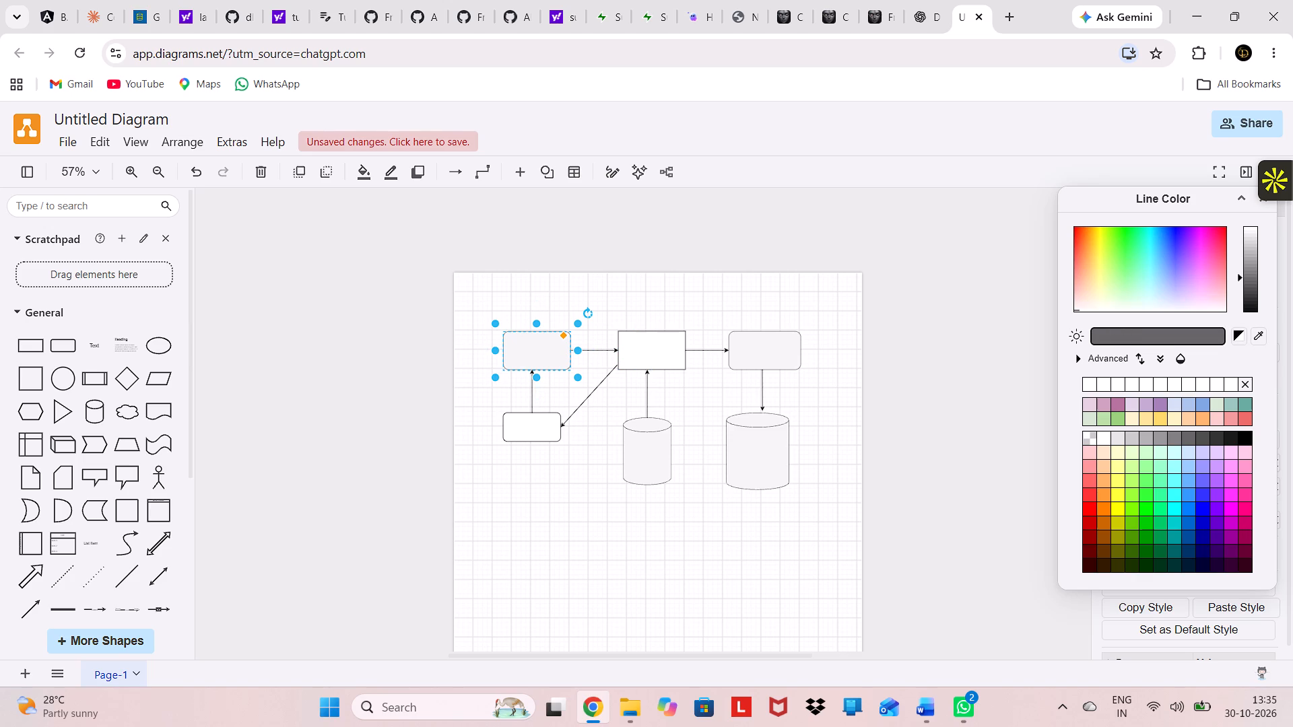
pyautogui.scroll(2, 1137, 321)
pyautogui.click(752, 224)
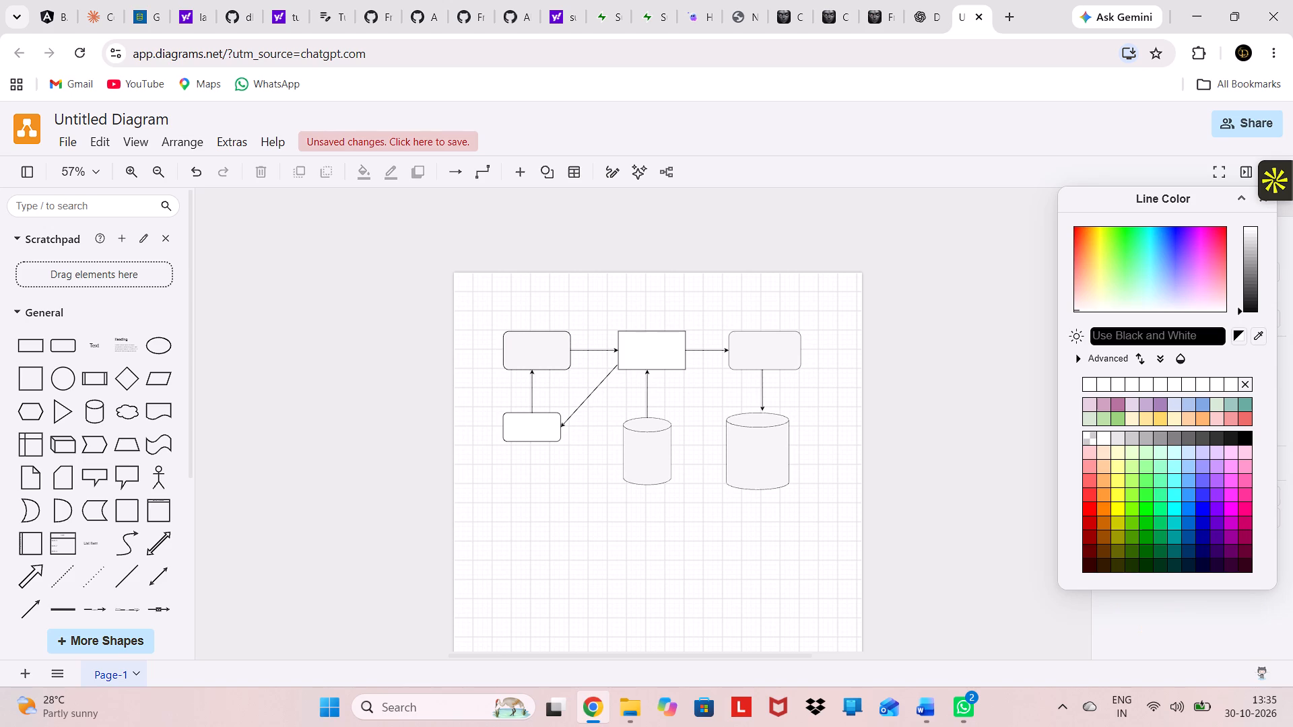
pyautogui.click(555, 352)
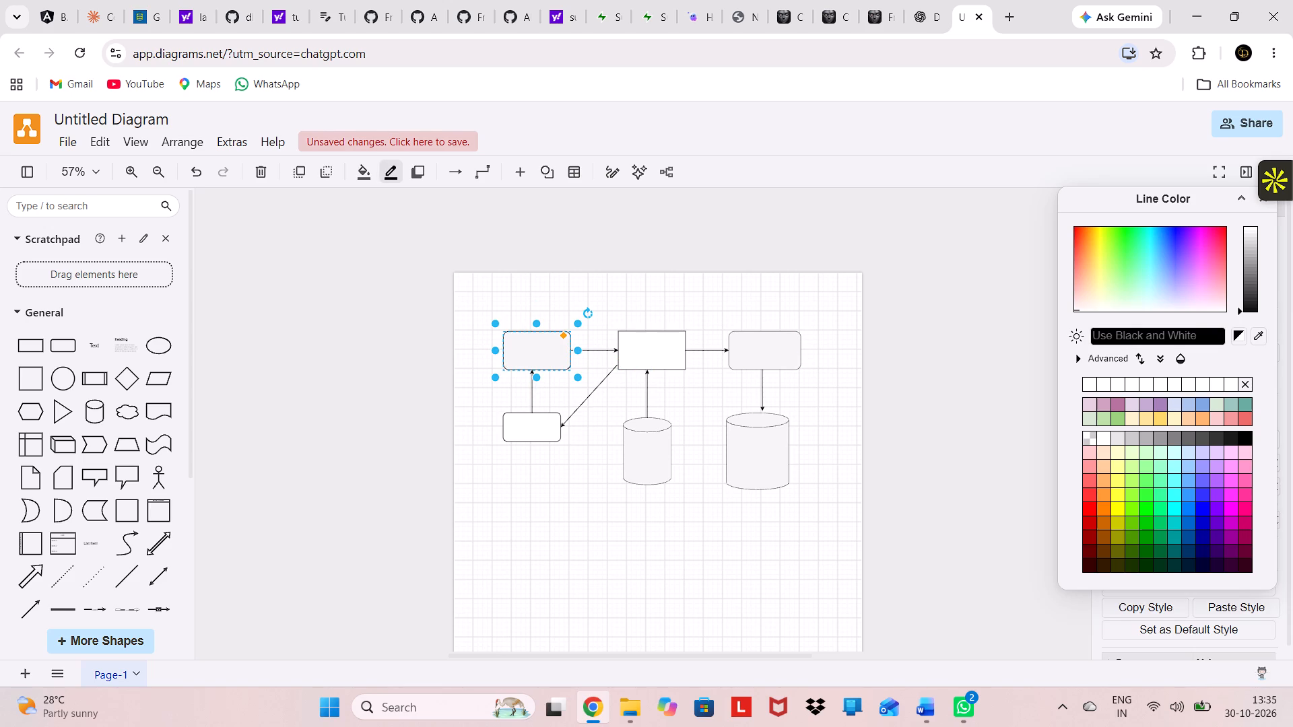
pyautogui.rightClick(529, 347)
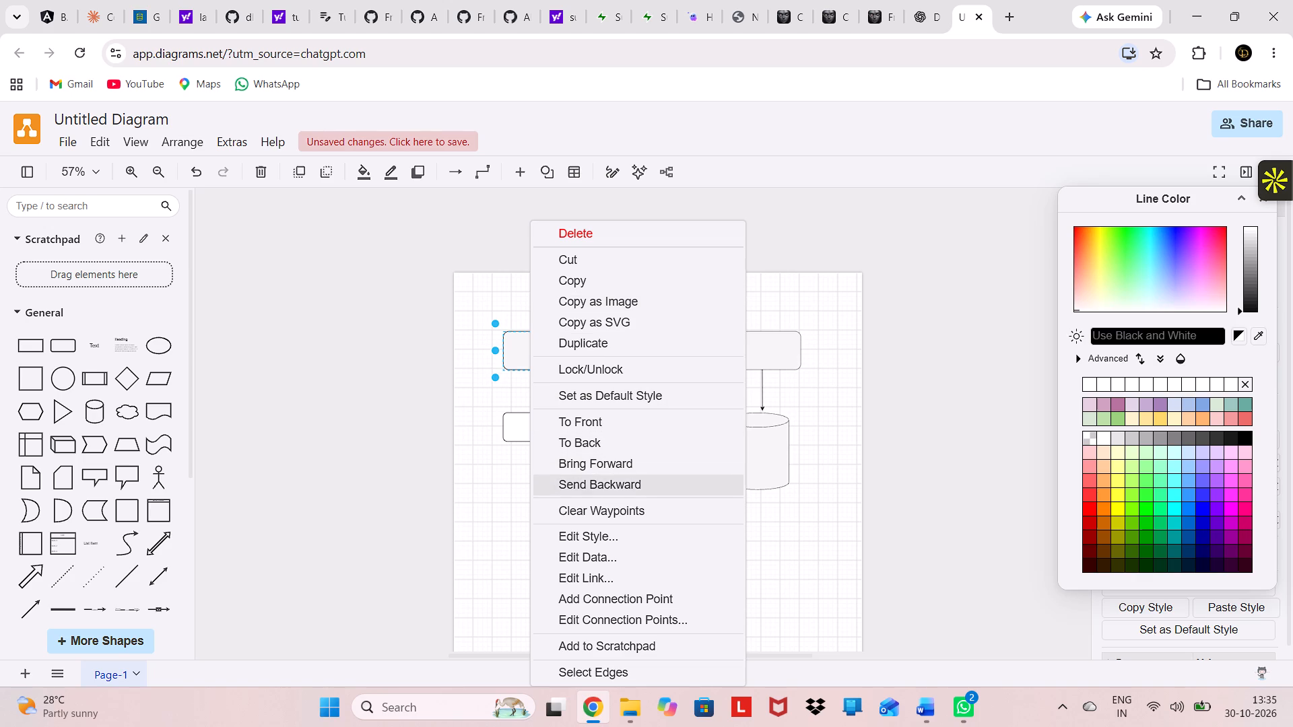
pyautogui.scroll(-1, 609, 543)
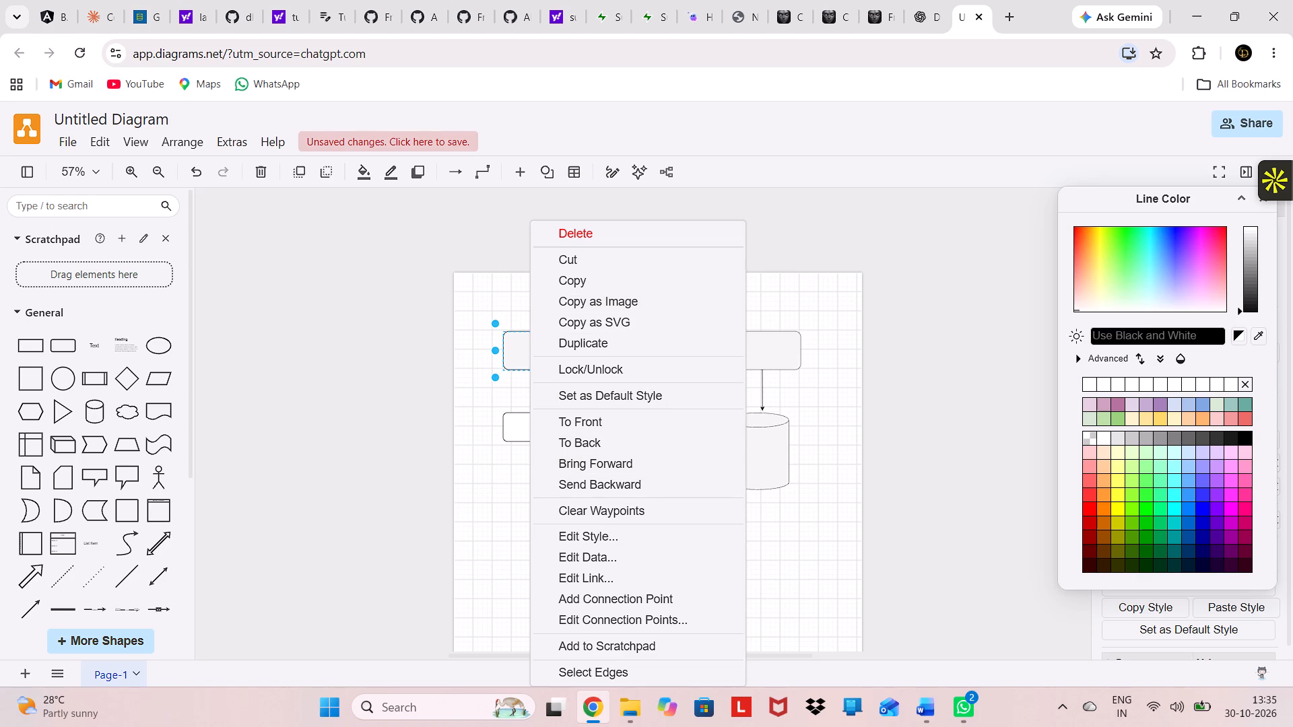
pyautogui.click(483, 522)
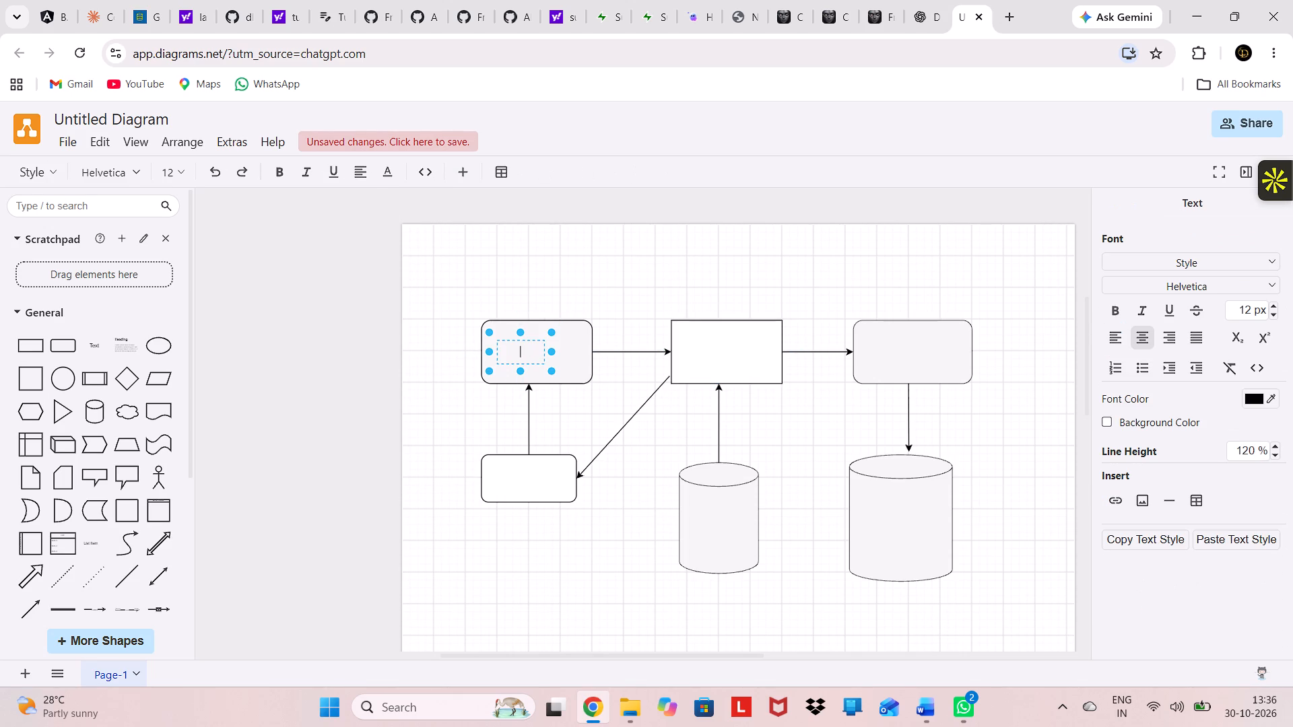
pyautogui.hotkey('ctrl', 'v')
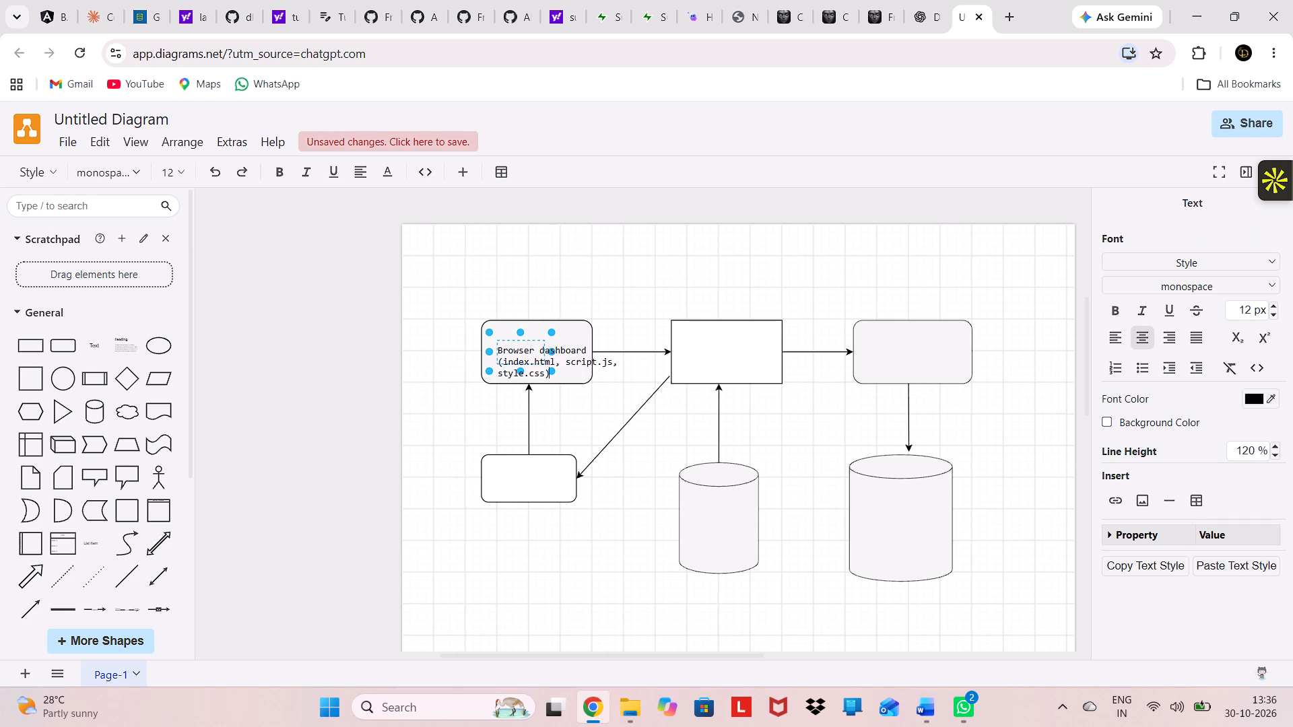
pyautogui.click(482, 318)
pyautogui.click(499, 343)
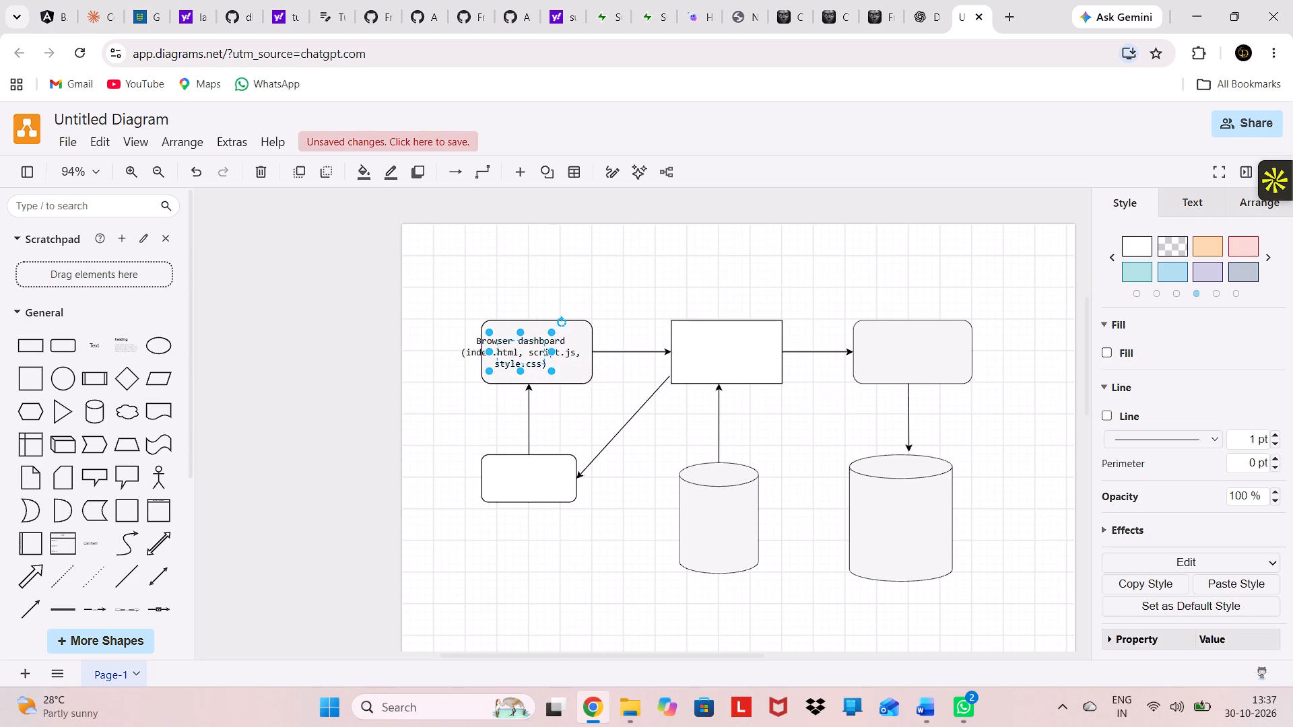
pyautogui.click(564, 277)
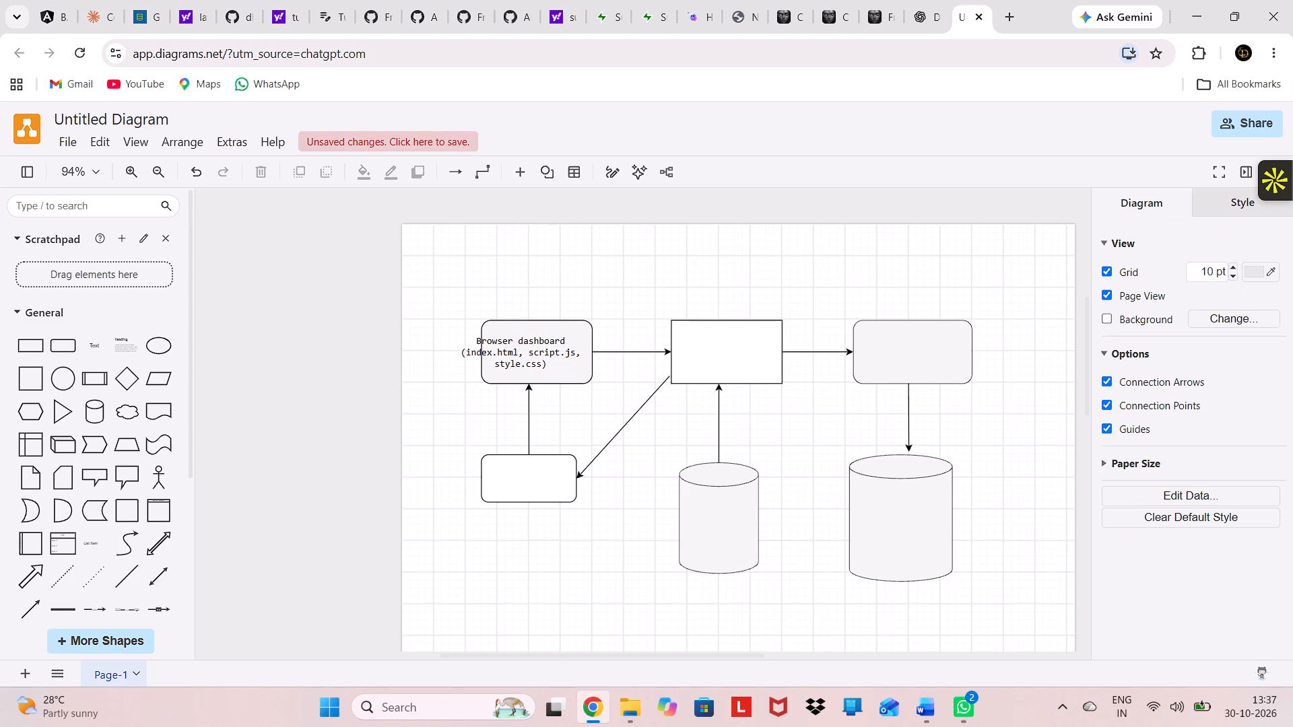
# Enlarge the Browser dashboard box from its upper-left corner to about 180 x 90 so it encloses its text.
pyautogui.click(494, 318)
pyautogui.click(494, 319)
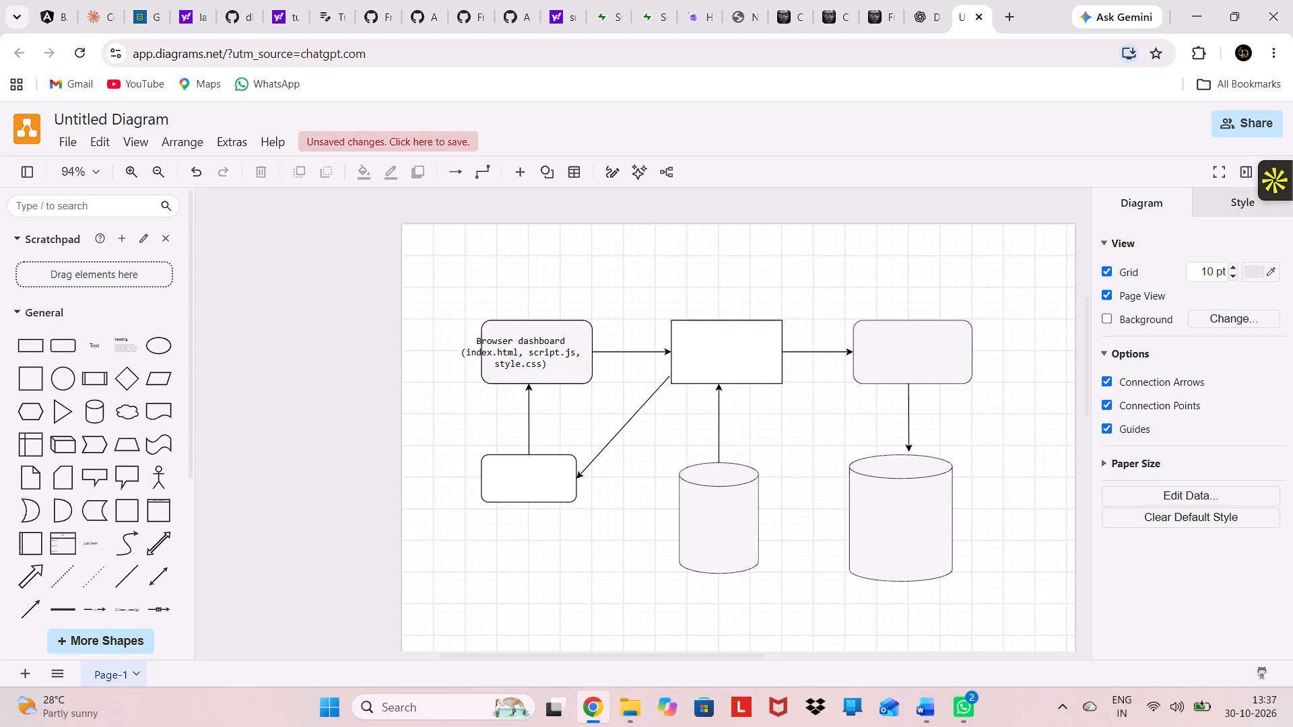
pyautogui.click(495, 324)
pyautogui.moveTo(480, 318); pyautogui.dragTo(466, 314)
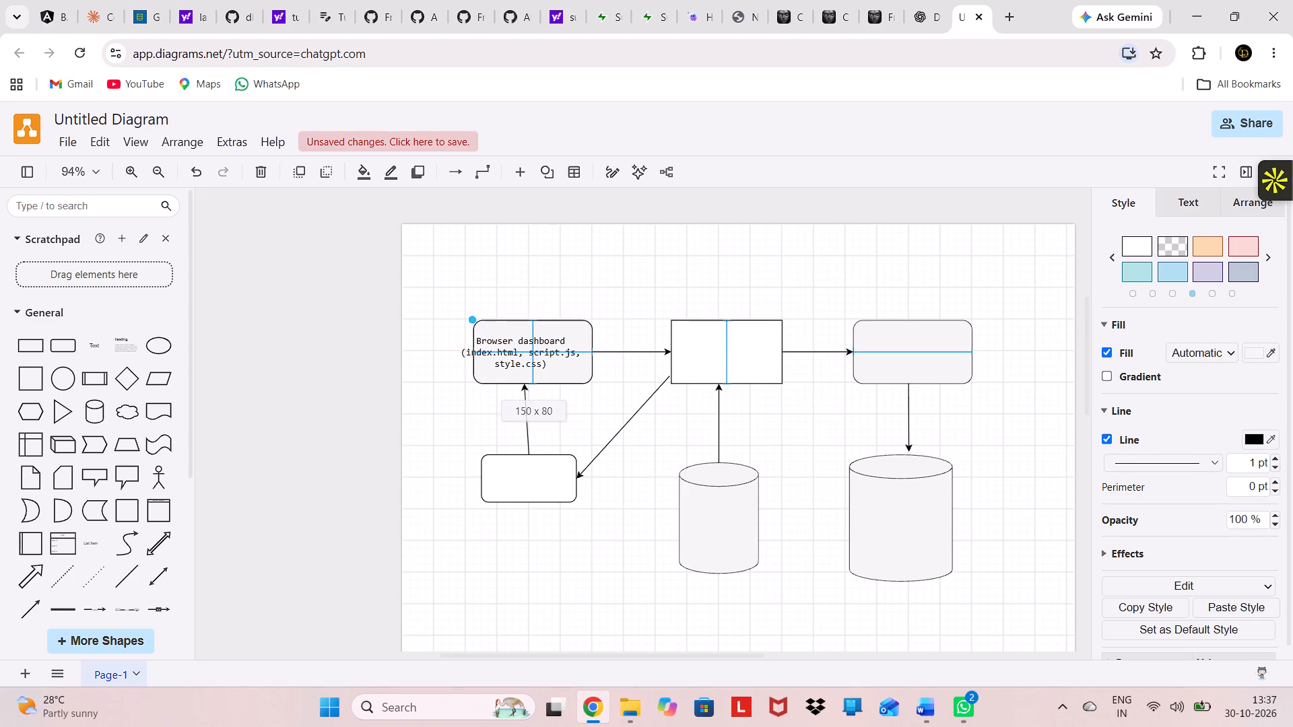
pyautogui.moveTo(466, 314); pyautogui.dragTo(453, 308)
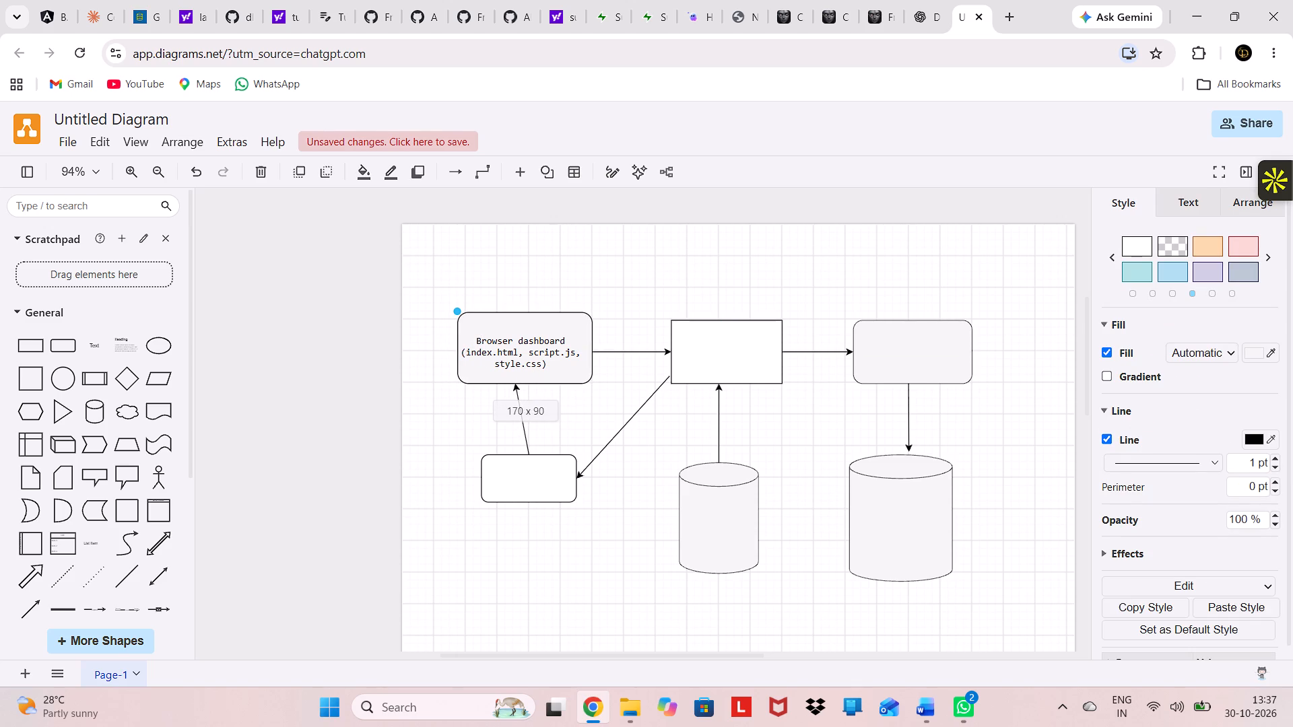
pyautogui.moveTo(453, 308); pyautogui.dragTo(445, 314)
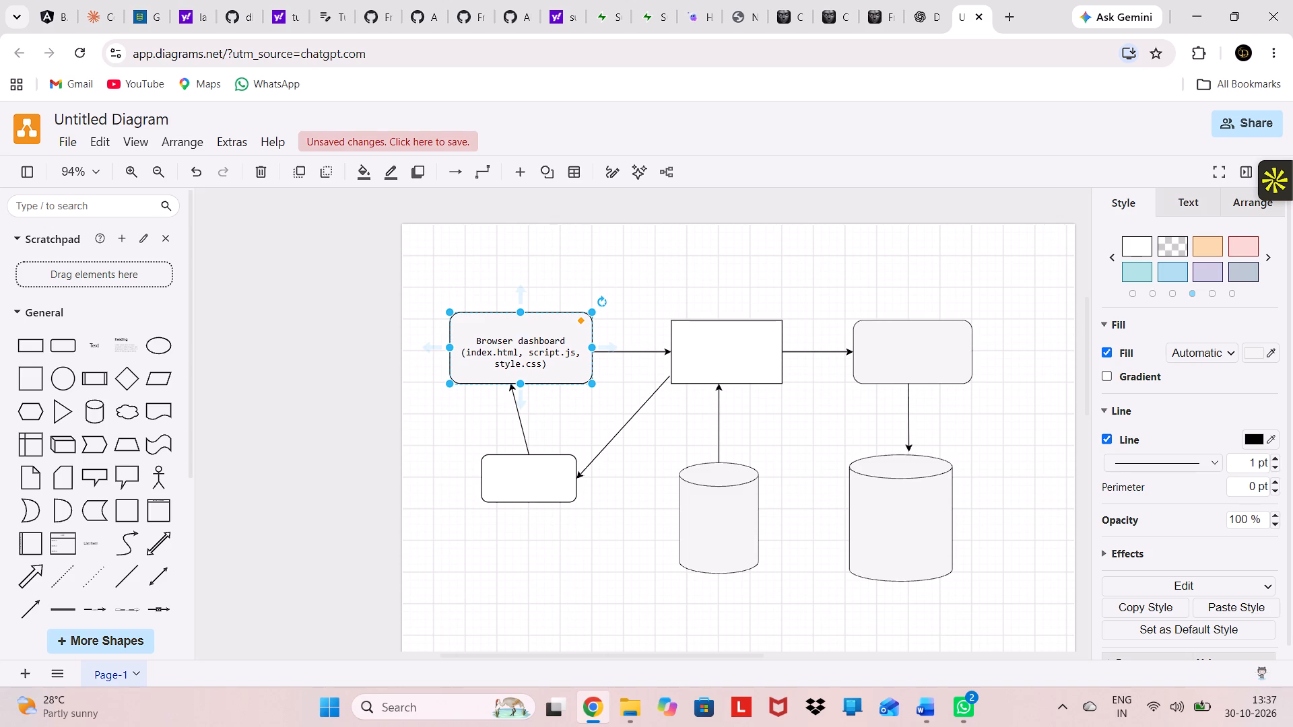
pyautogui.click(632, 514)
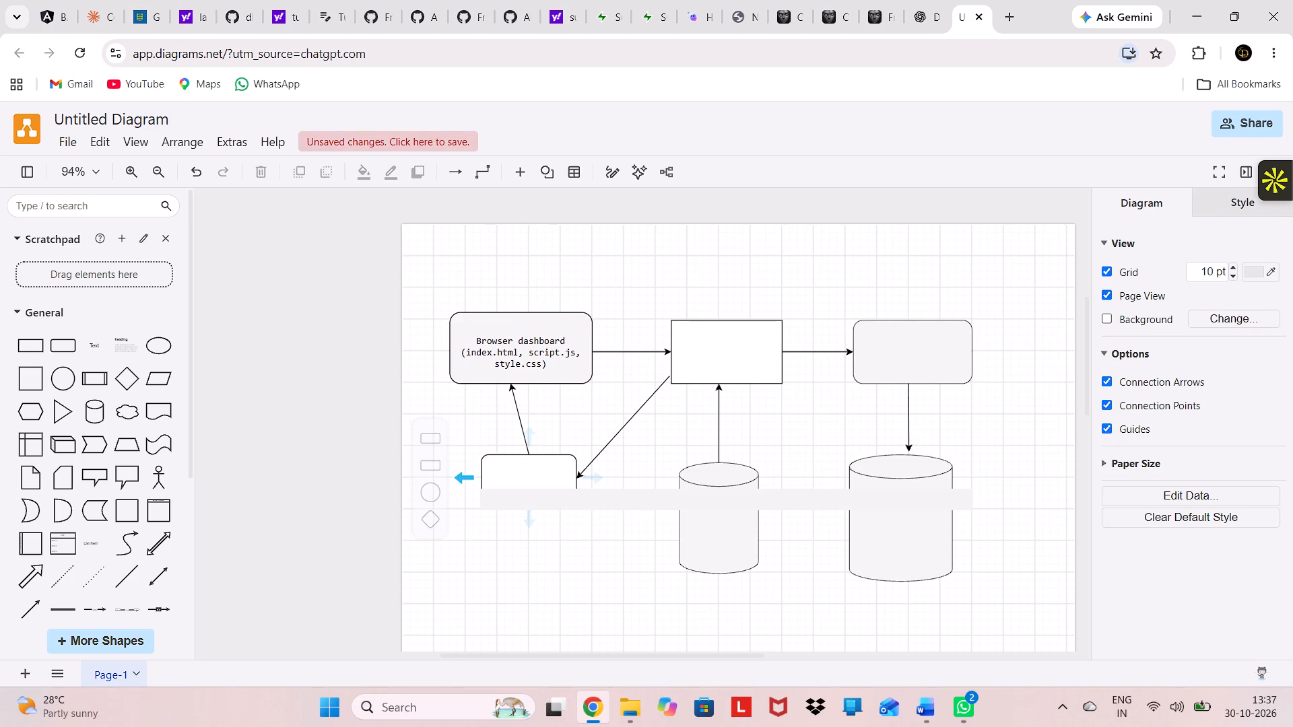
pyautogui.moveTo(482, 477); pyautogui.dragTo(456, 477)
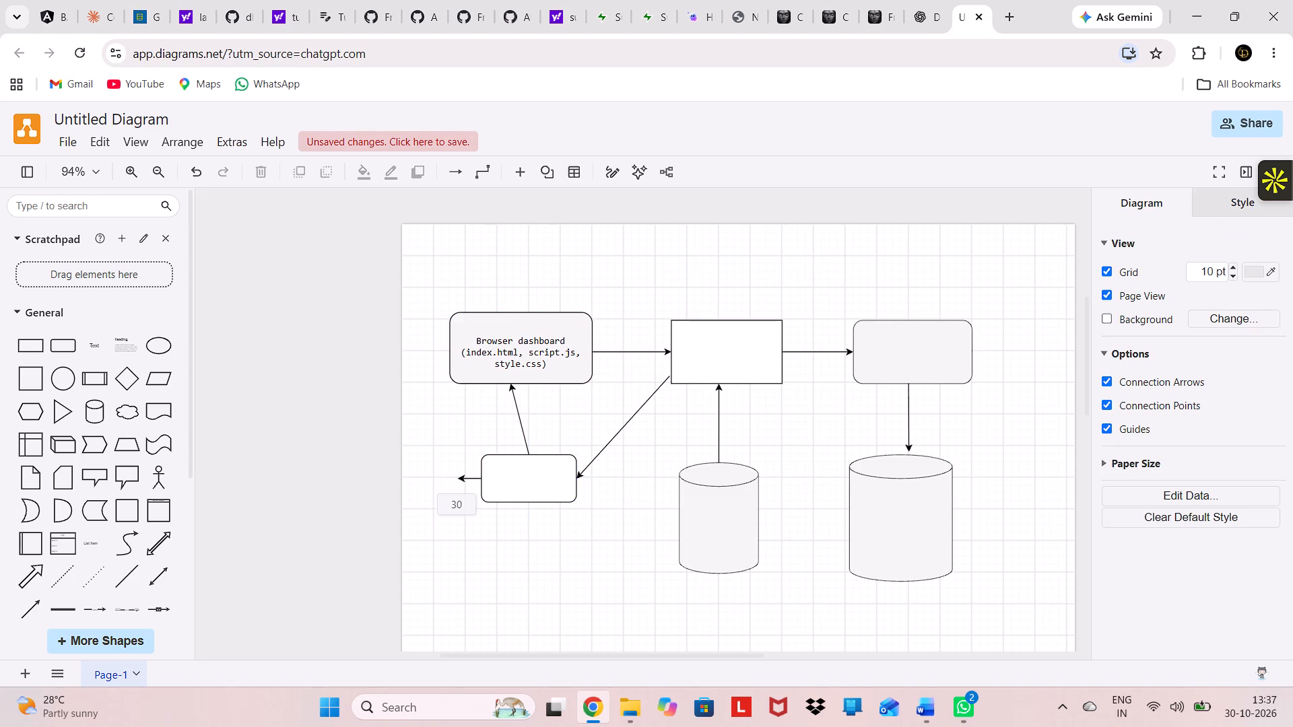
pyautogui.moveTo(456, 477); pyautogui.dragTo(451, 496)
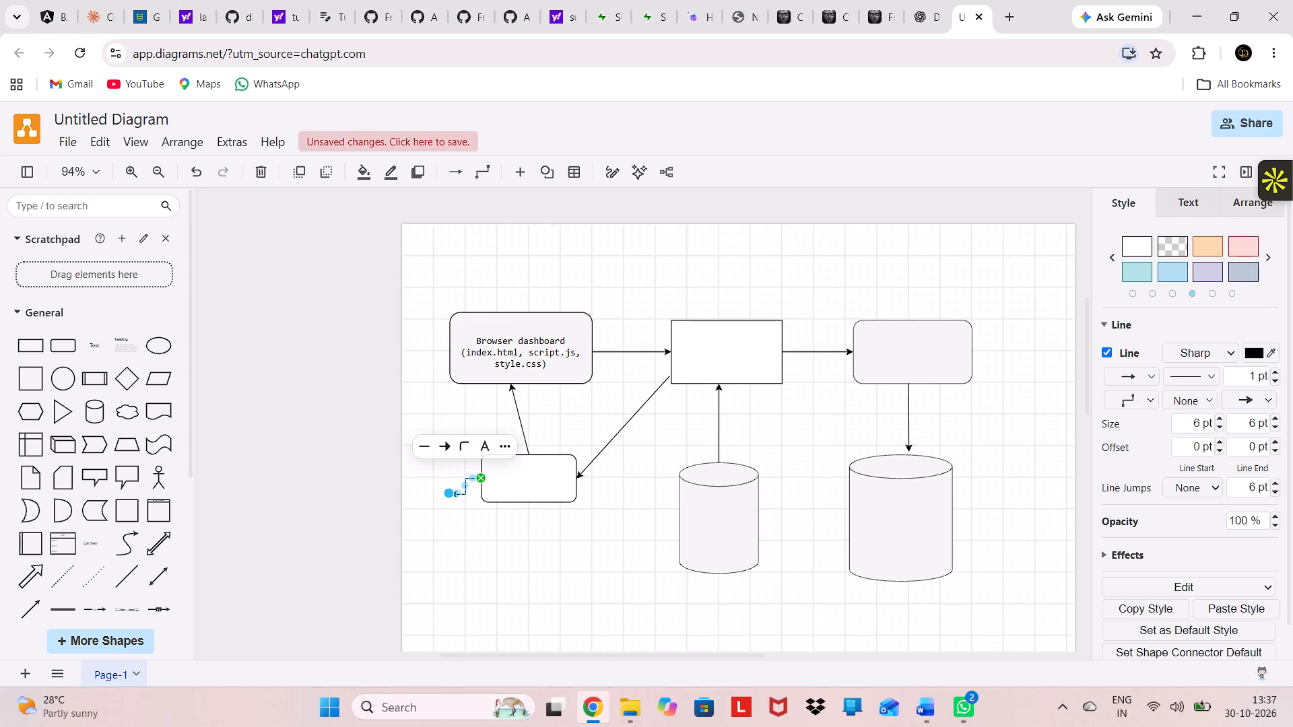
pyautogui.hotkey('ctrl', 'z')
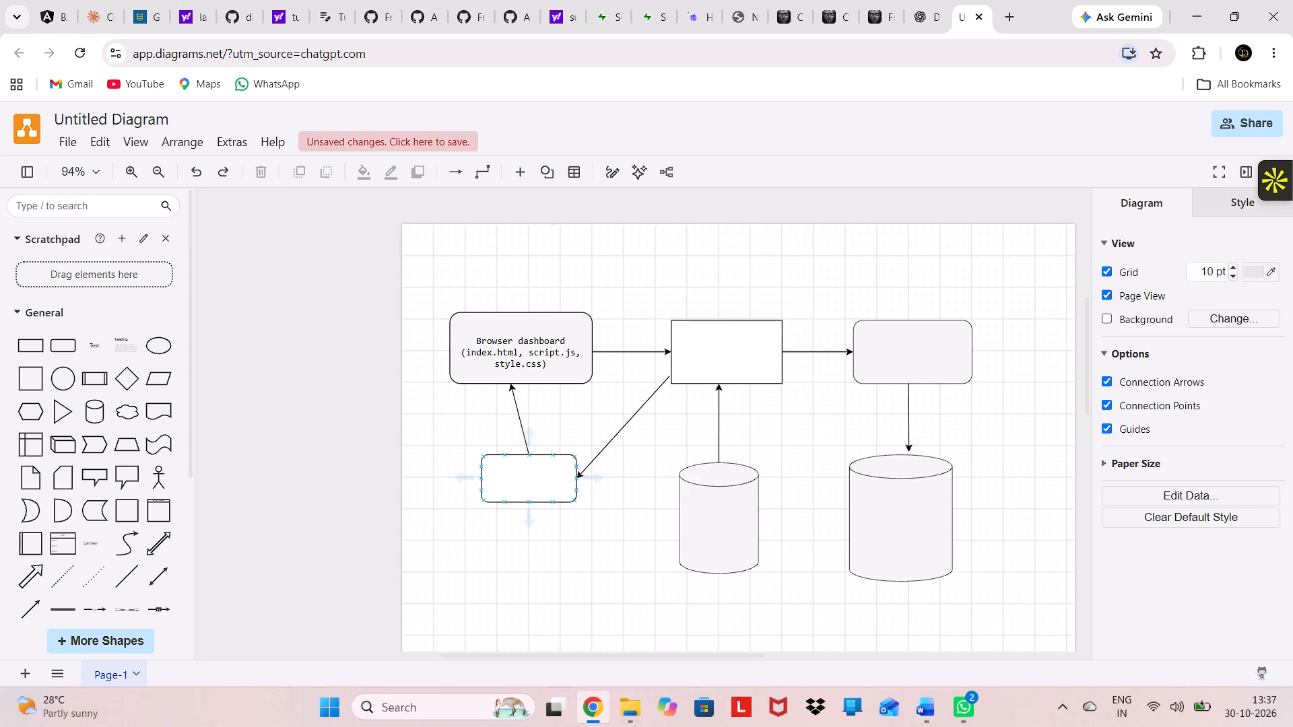
# Move and enlarge the empty rounded box below the Browser dashboard box to 180 x 90, with its sides aligned to that box.
pyautogui.moveTo(537, 469); pyautogui.dragTo(520, 470)
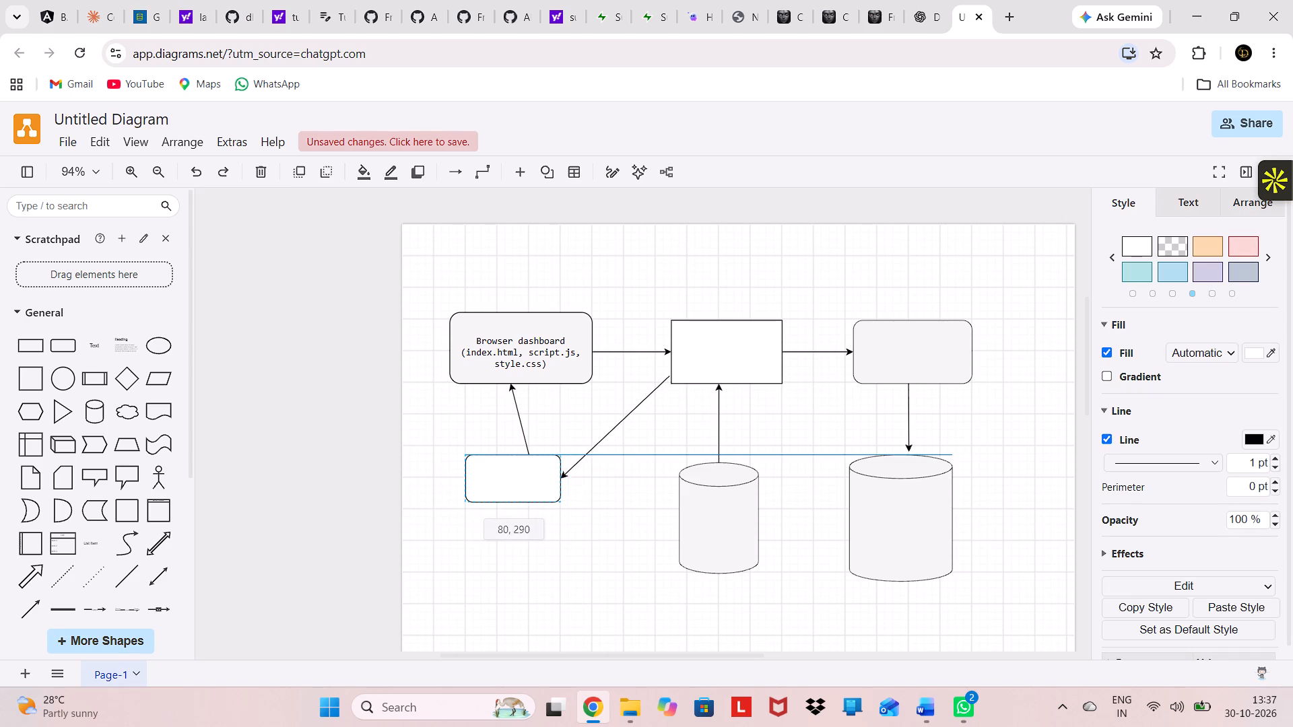
pyautogui.moveTo(520, 470); pyautogui.dragTo(517, 476)
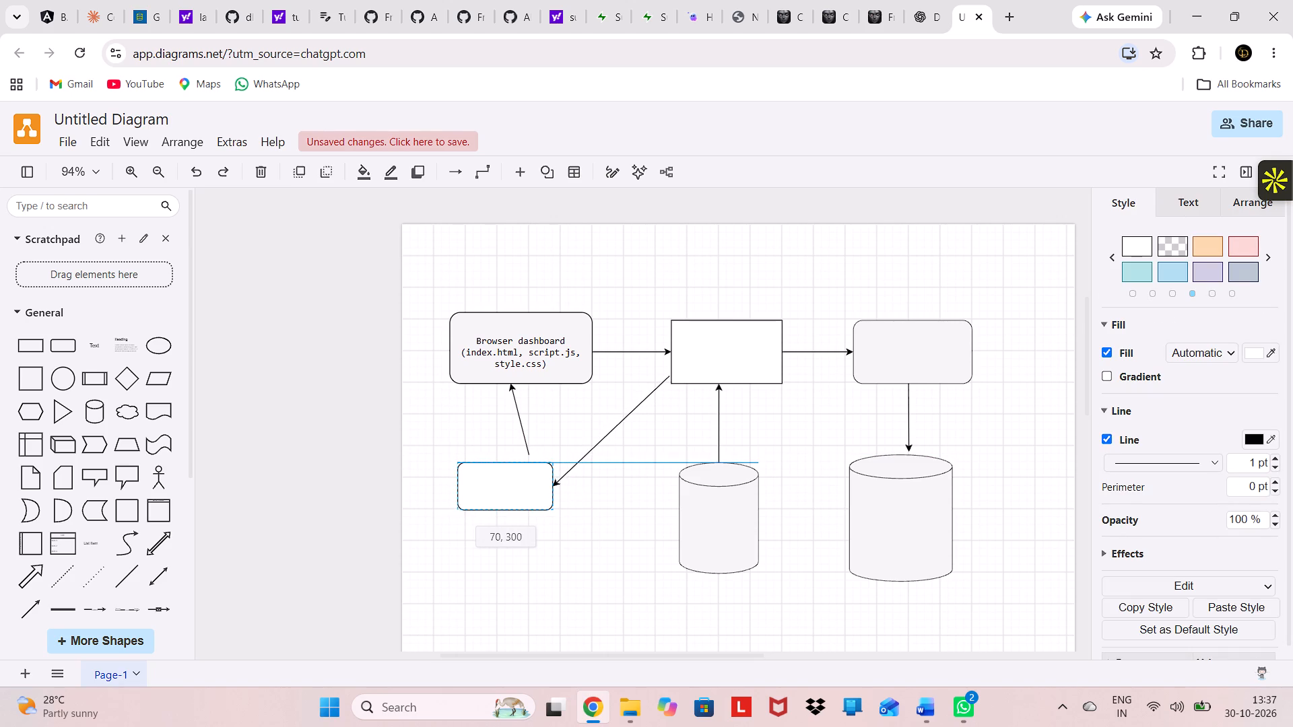
pyautogui.moveTo(517, 476); pyautogui.dragTo(521, 477)
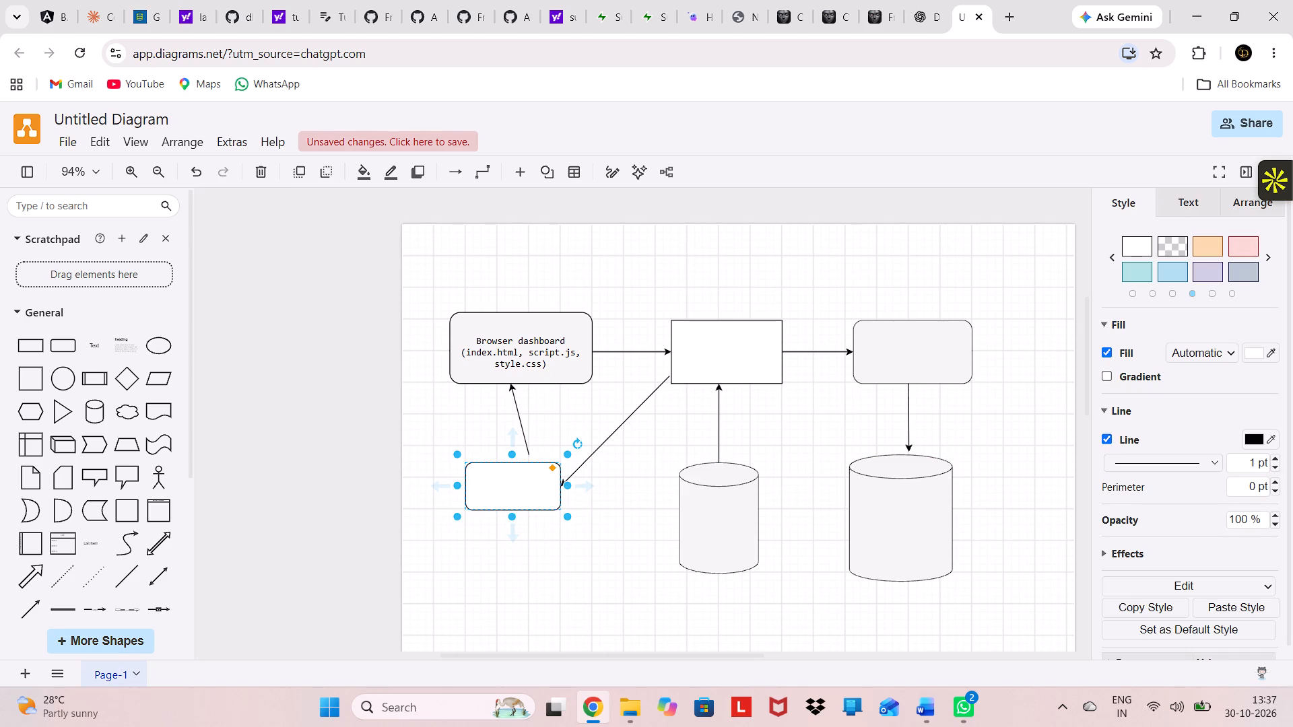
pyautogui.moveTo(560, 508); pyautogui.dragTo(580, 527)
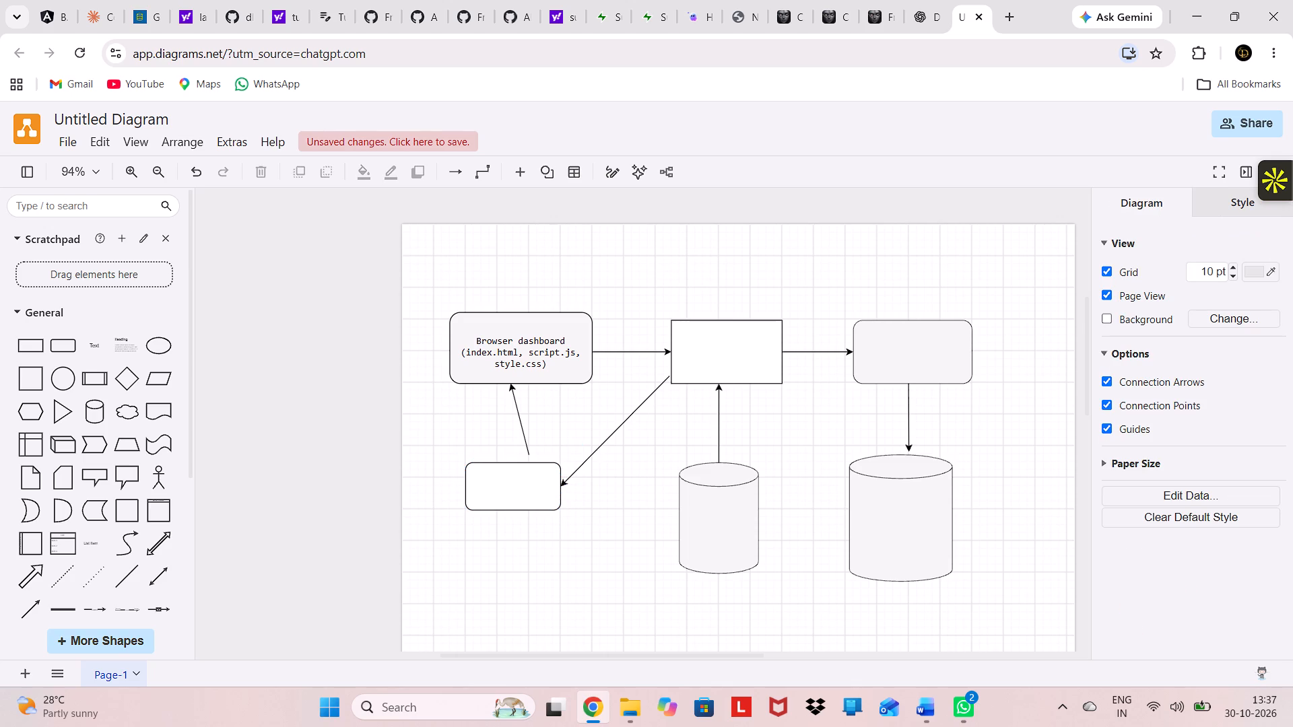
pyautogui.click(555, 556)
pyautogui.click(529, 502)
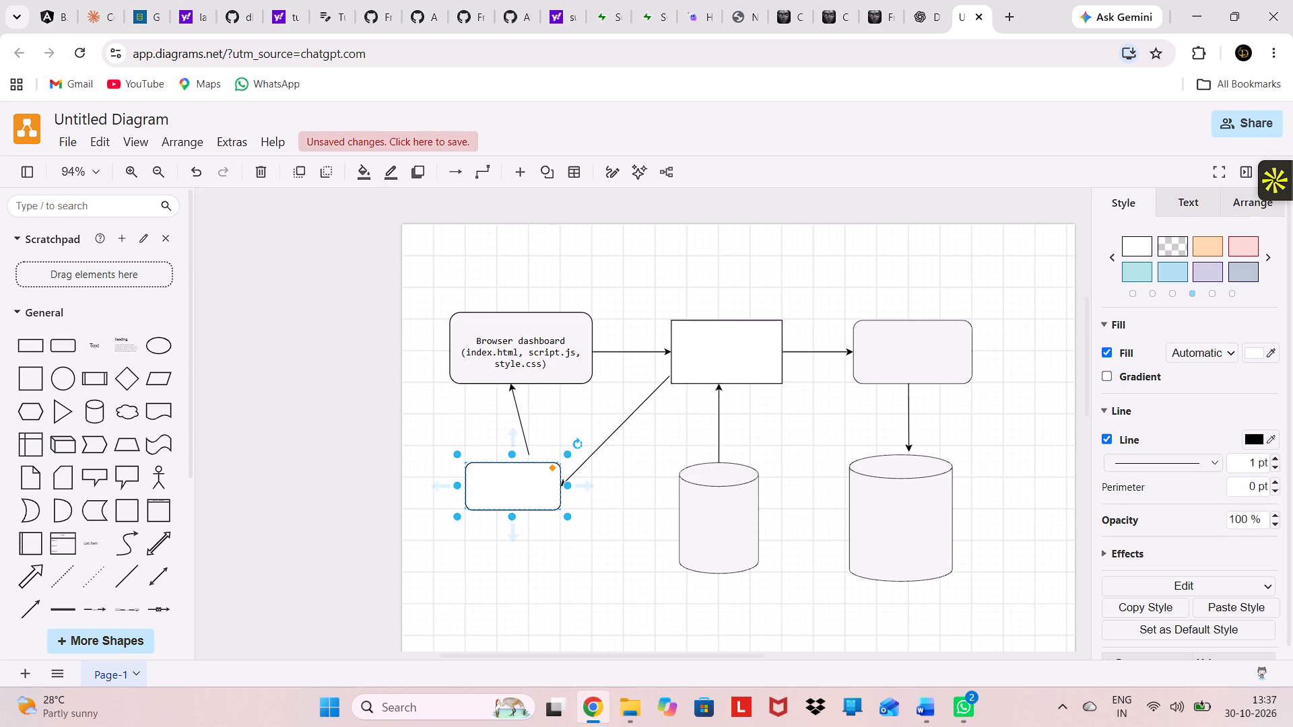
pyautogui.moveTo(457, 456); pyautogui.dragTo(440, 441)
pyautogui.moveTo(564, 509); pyautogui.dragTo(568, 512)
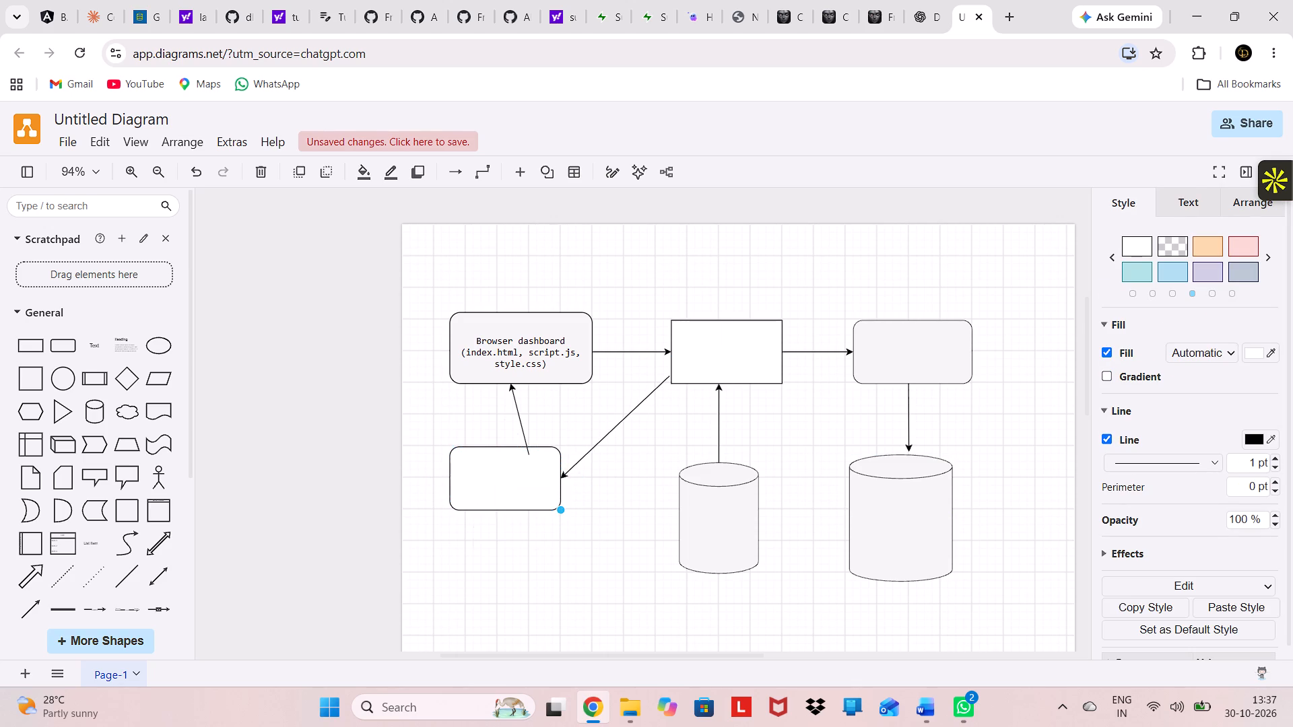
pyautogui.moveTo(568, 512); pyautogui.dragTo(594, 514)
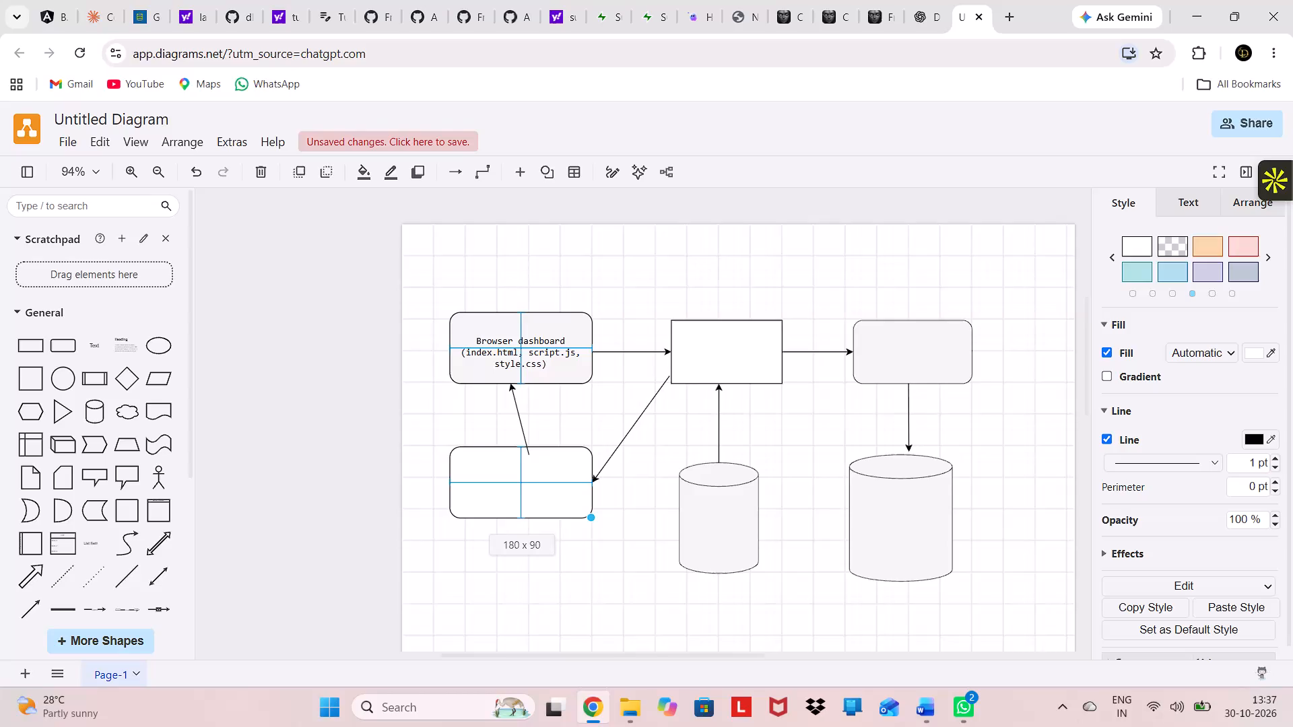
pyautogui.moveTo(594, 514); pyautogui.dragTo(593, 515)
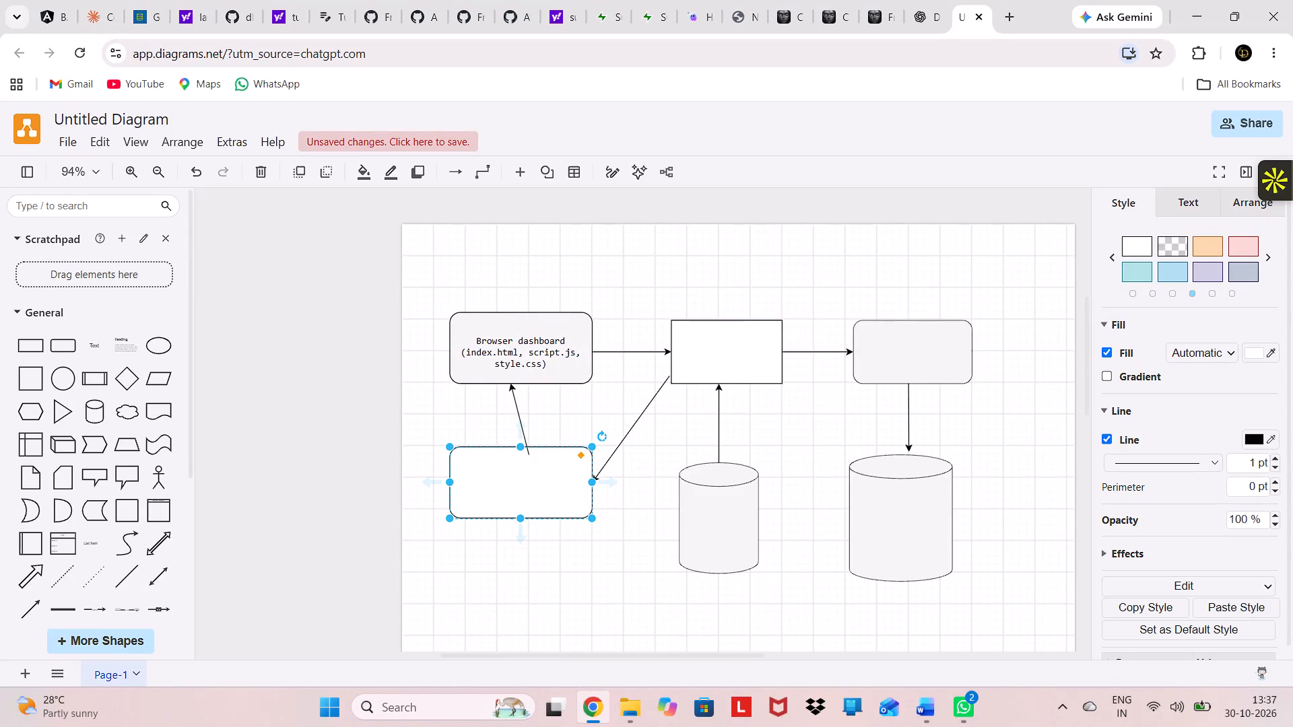
pyautogui.click(536, 421)
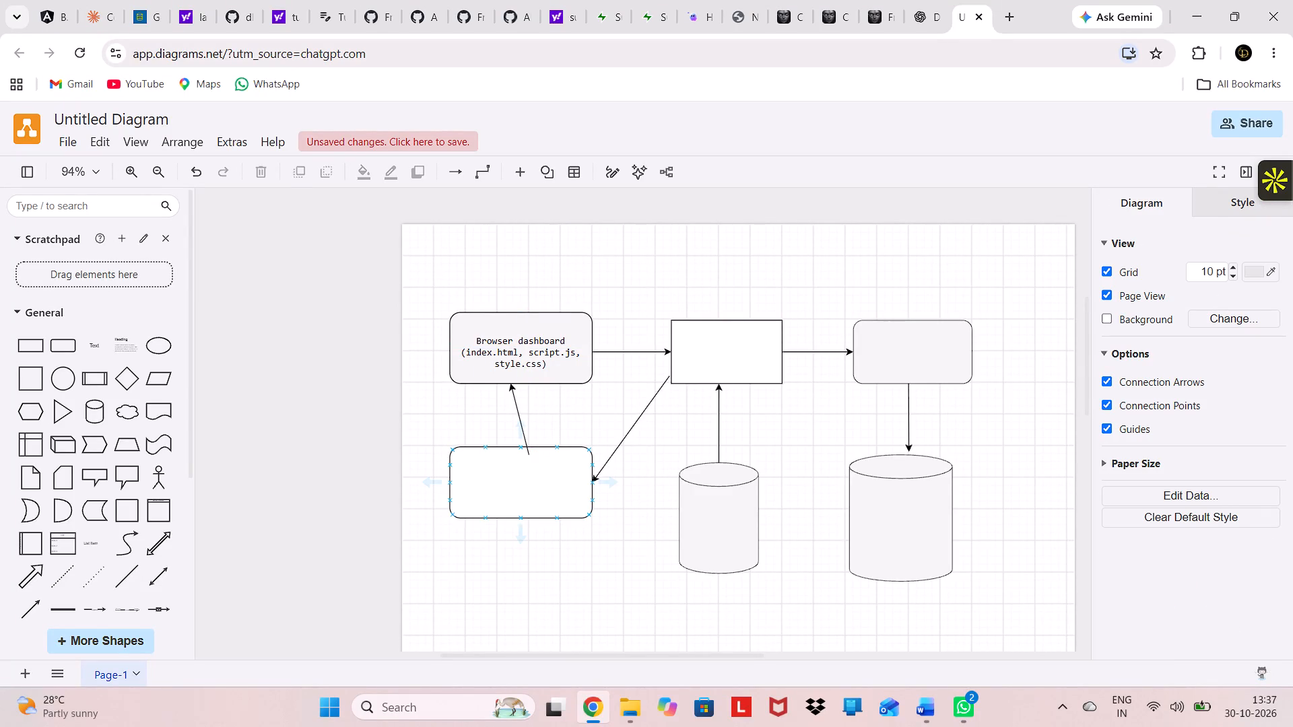
# Reattach the start of the arrow into the Browser dashboard box to the lower box's top edge, making the arrow vertical.
pyautogui.click(527, 452)
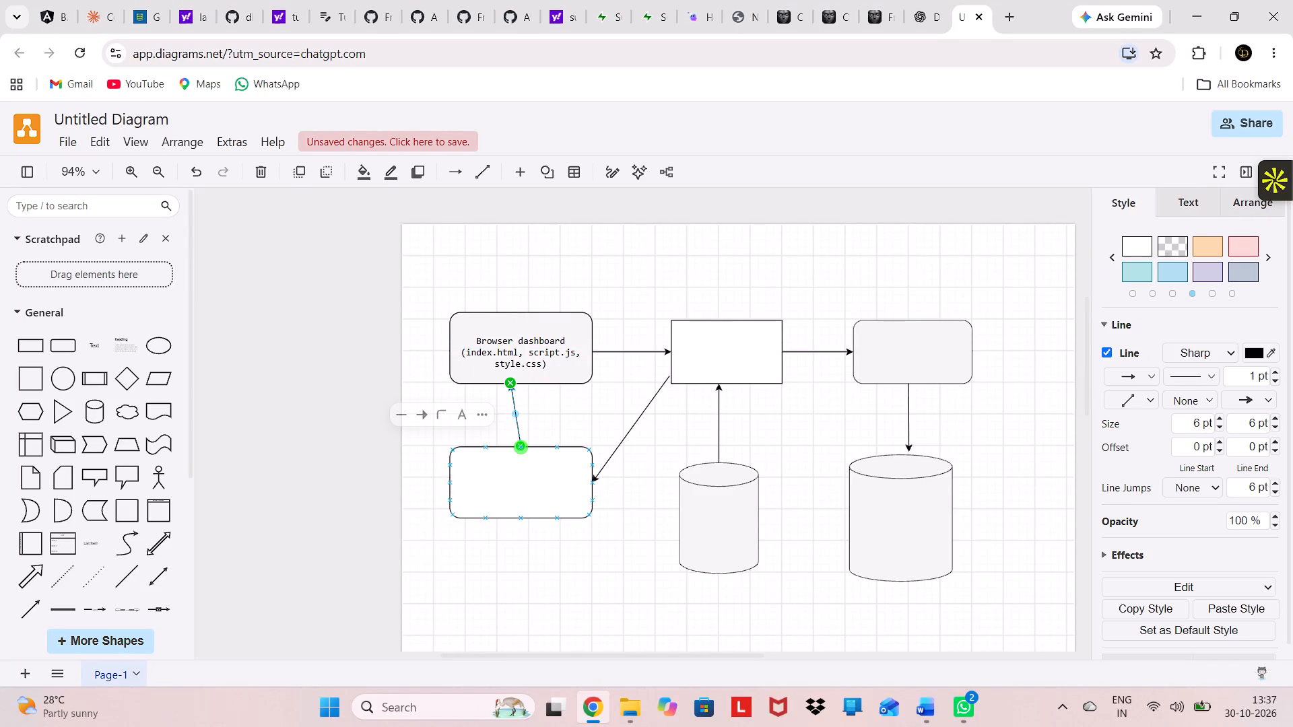
pyautogui.click(543, 428)
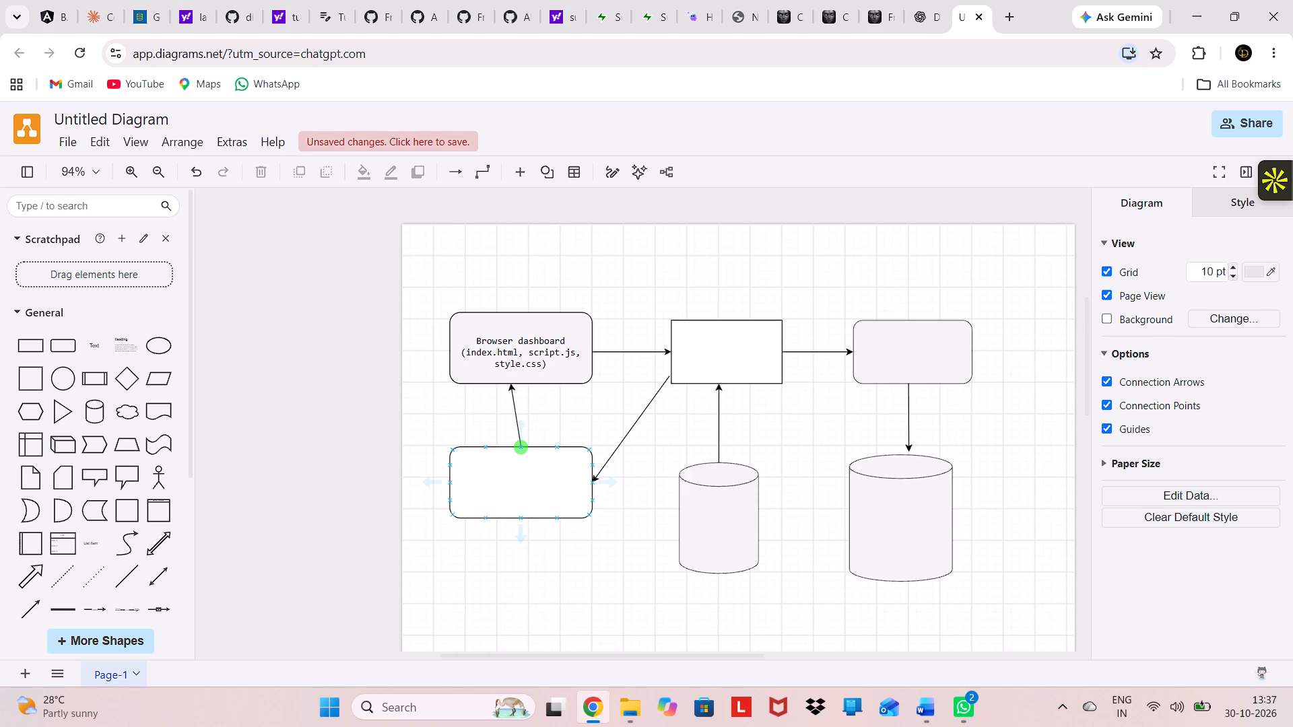
pyautogui.click(515, 421)
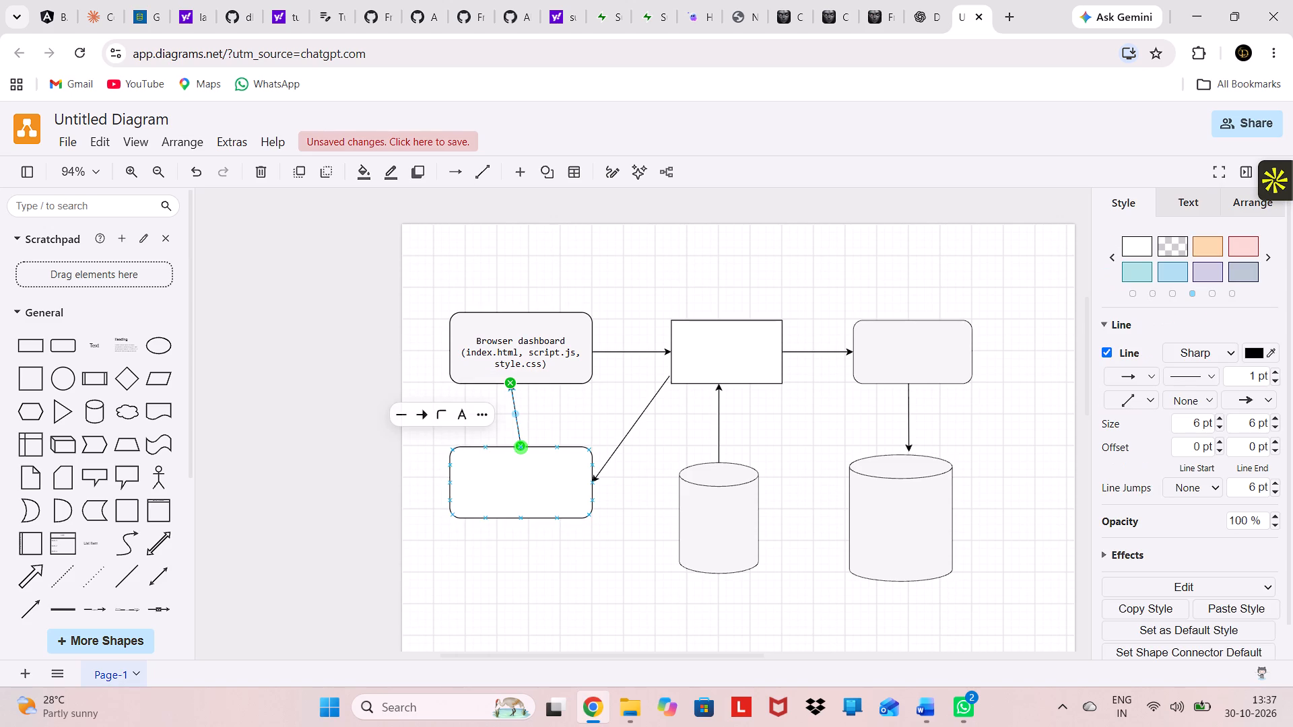
pyautogui.moveTo(523, 448); pyautogui.dragTo(512, 448)
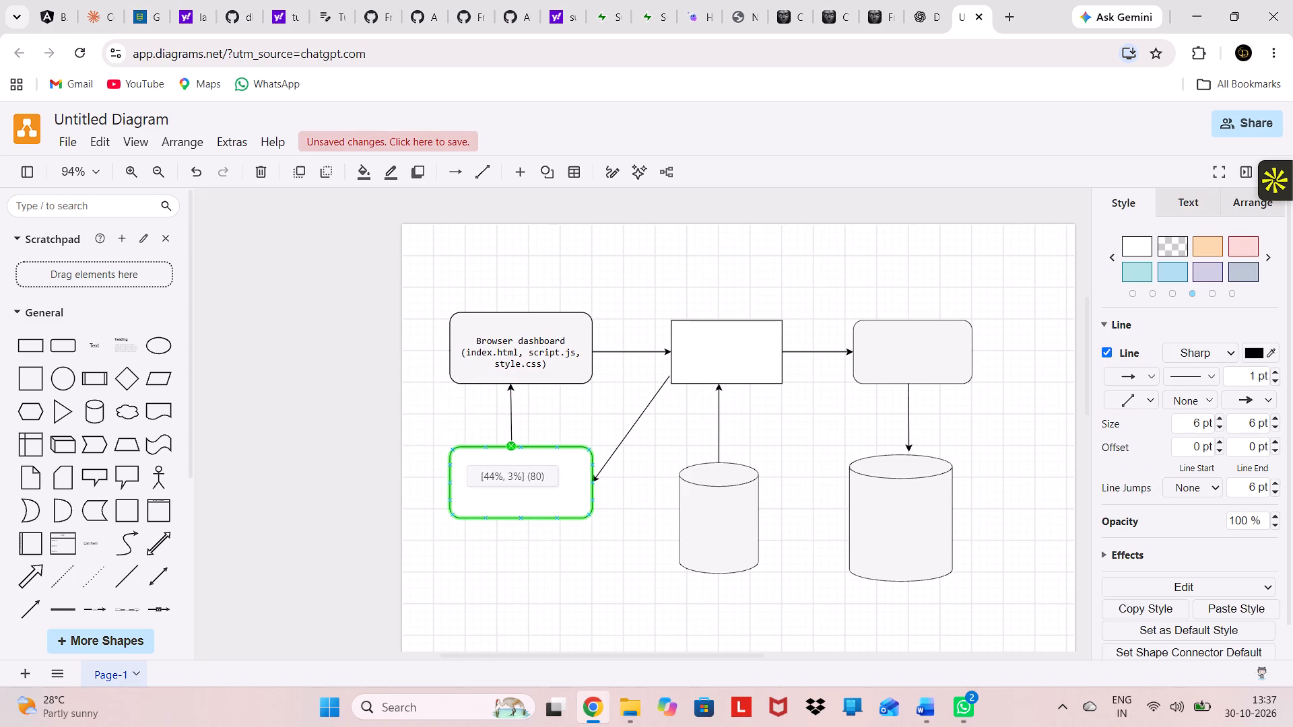
pyautogui.moveTo(512, 448); pyautogui.dragTo(515, 452)
# Finish attaching the start of the arrow into the Browser dashboard box to the lower box's top edge.
pyautogui.moveTo(515, 452); pyautogui.dragTo(515, 454)
pyautogui.click(566, 421)
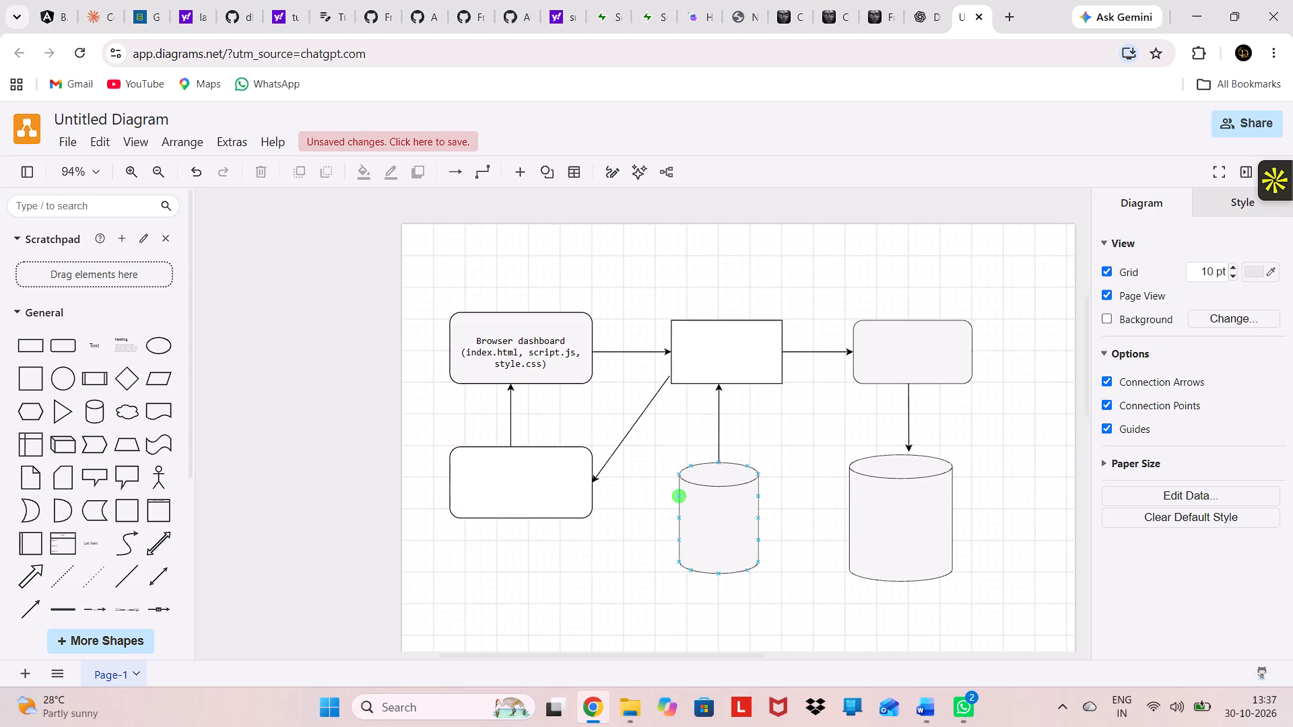
# Add a placeholder text label at the top edge of the upper row's last rounded box.
pyautogui.click(894, 360)
pyautogui.tripleClick(894, 360)
pyautogui.click(894, 360)
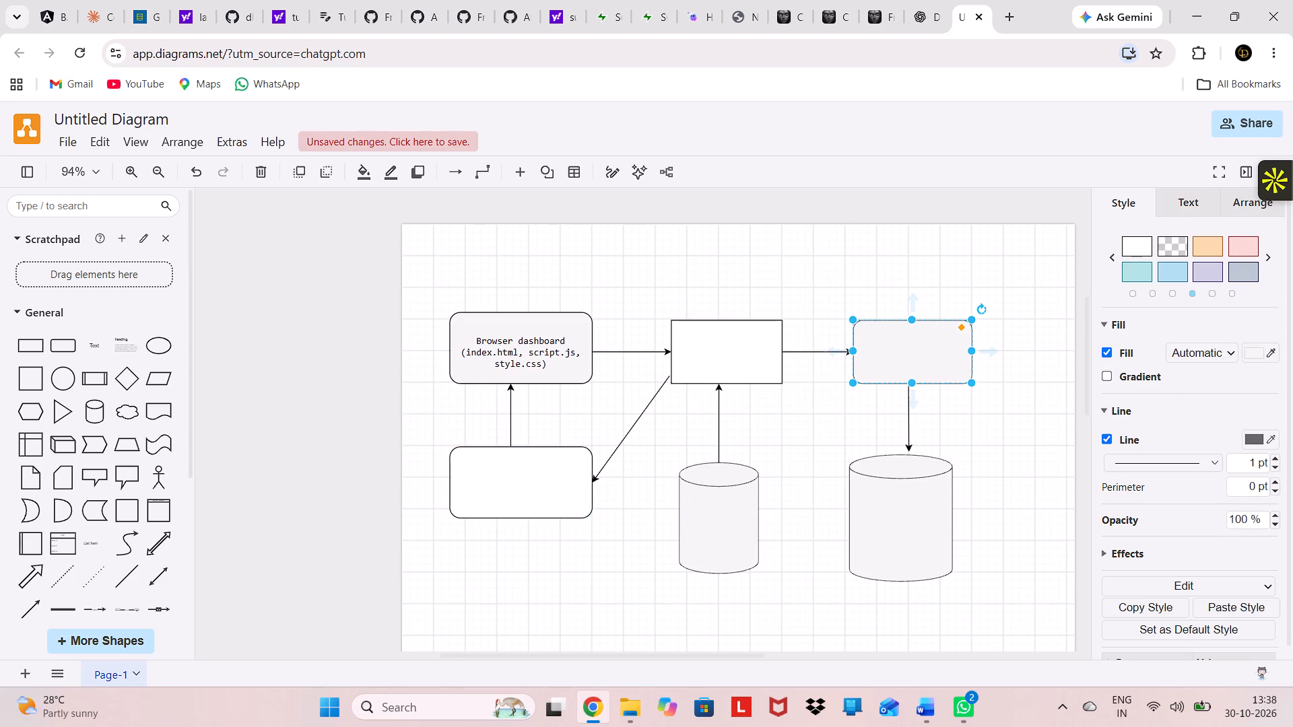
pyautogui.tripleClick(894, 360)
pyautogui.doubleClick(894, 360)
pyautogui.click(896, 293)
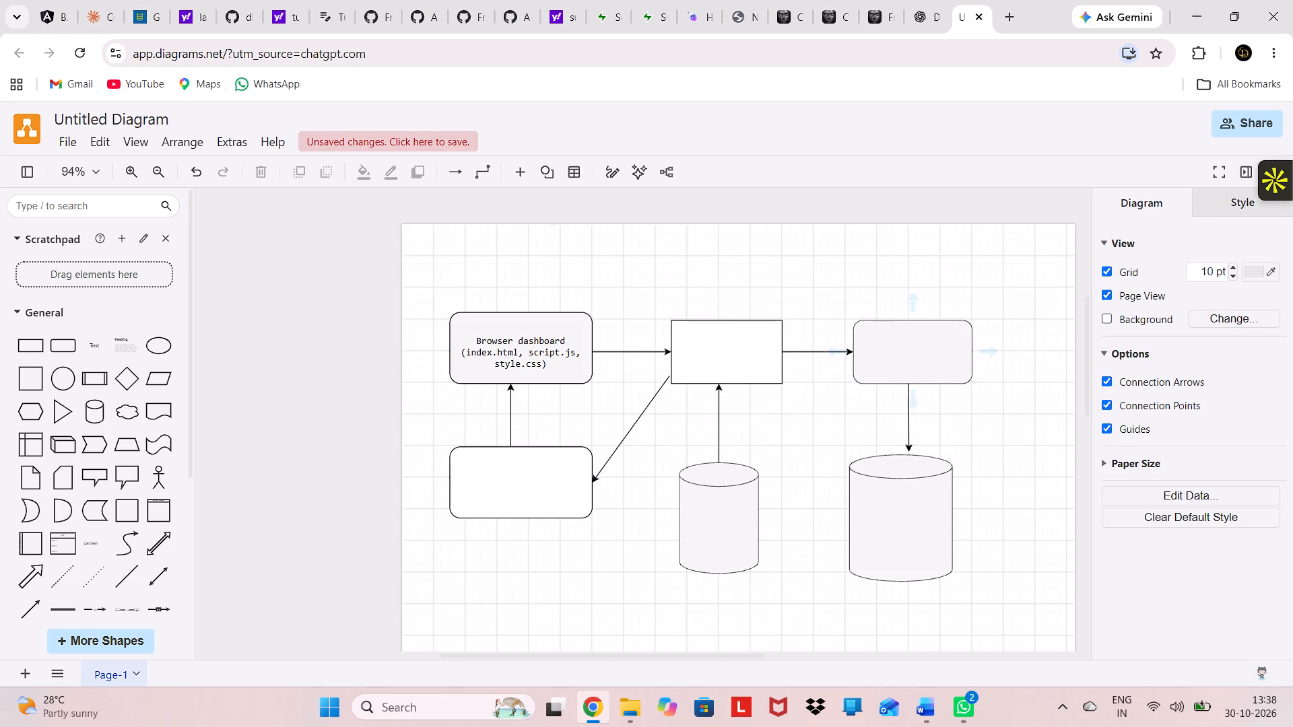
pyautogui.click(875, 300)
pyautogui.doubleClick(874, 318)
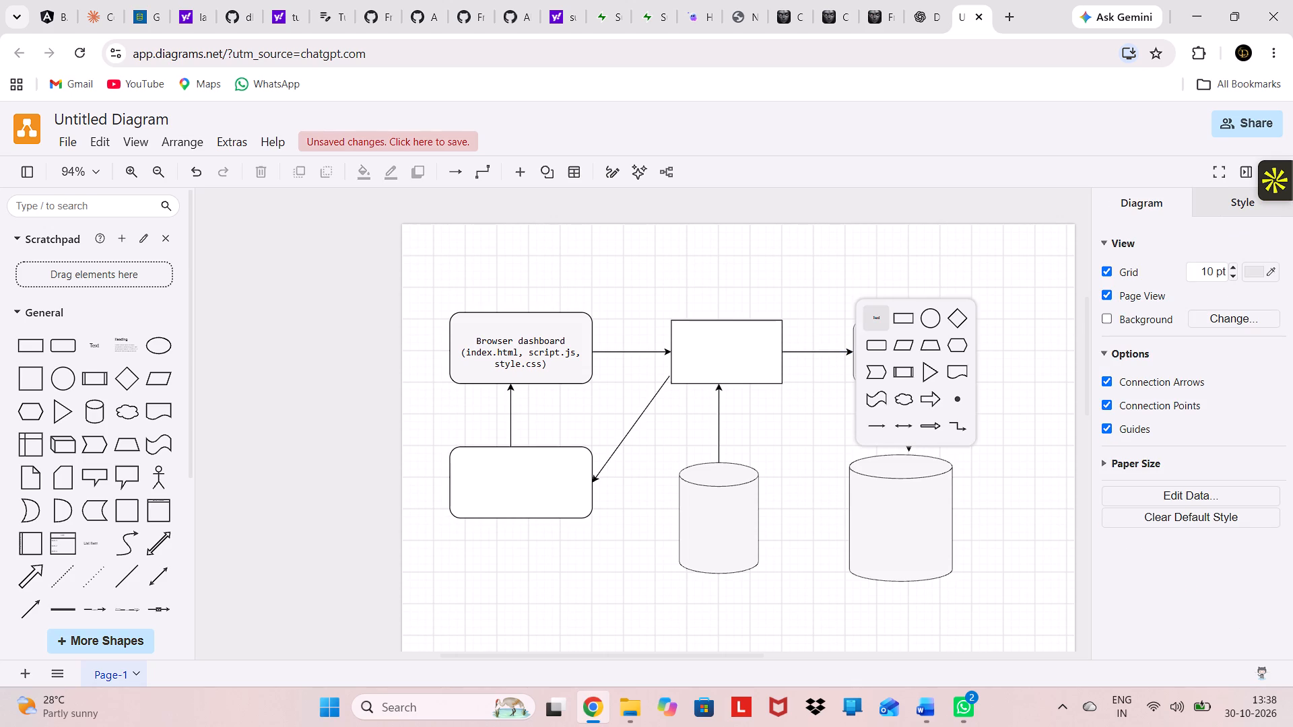
pyautogui.click(874, 318)
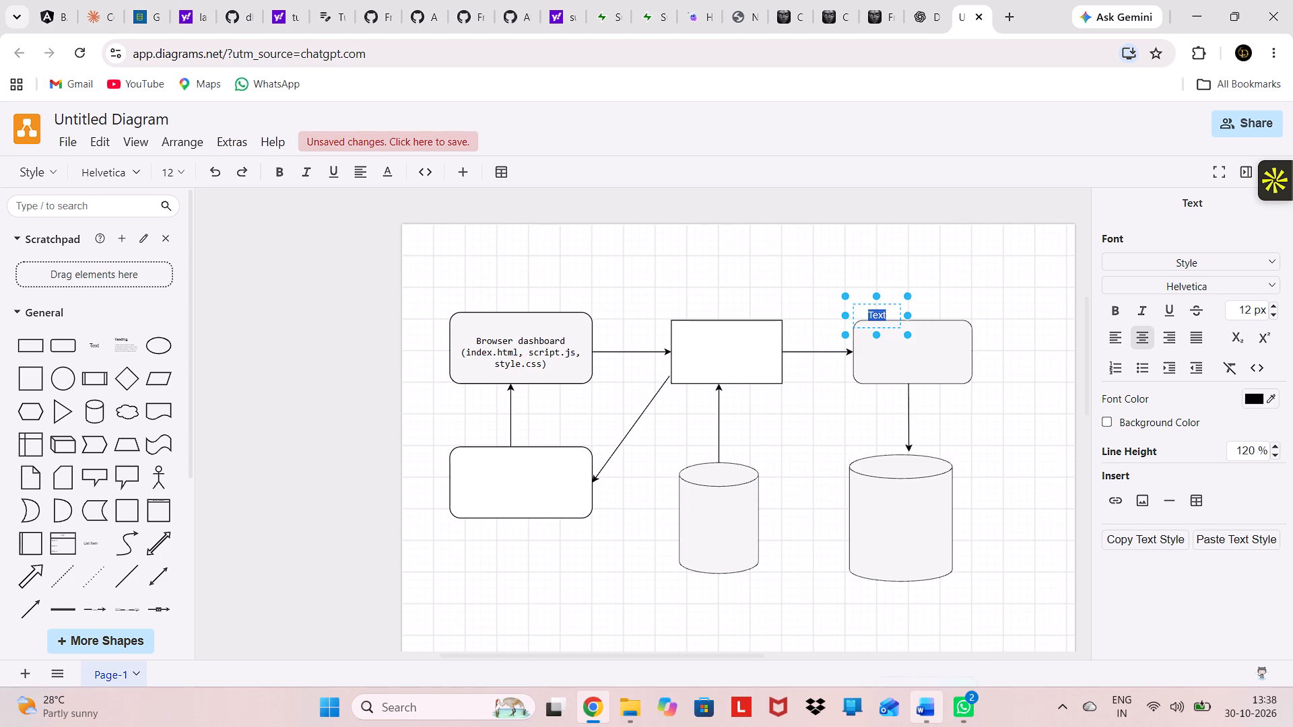
# Add a placeholder text label at the upper-left corner of the upper row's middle rectangle.
pyautogui.click(709, 326)
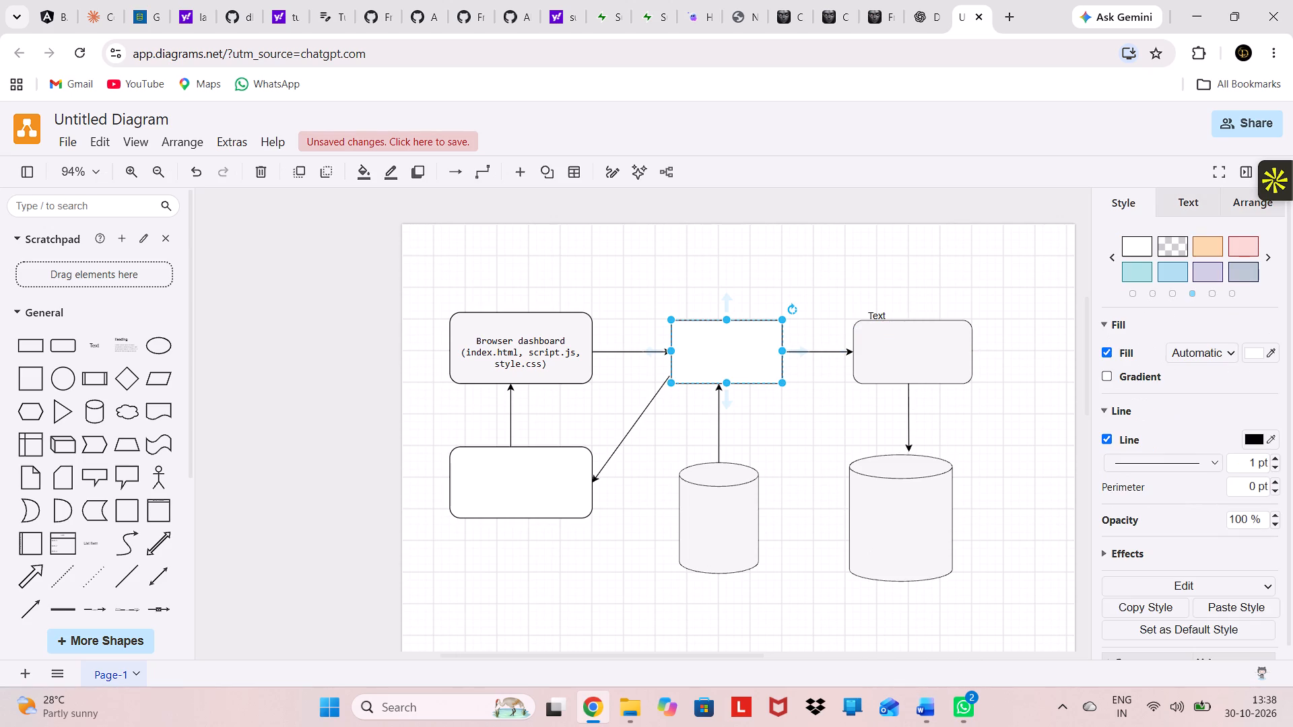
pyautogui.click(677, 268)
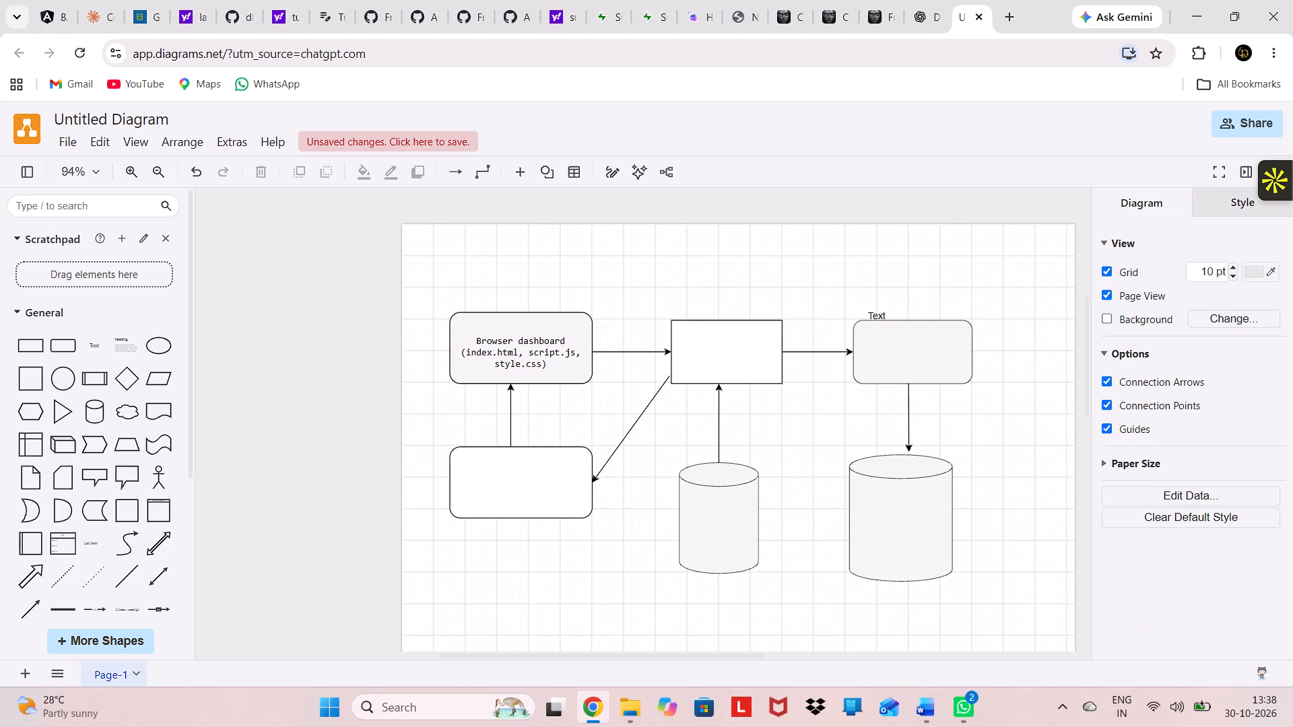
pyautogui.click(692, 320)
pyautogui.click(691, 296)
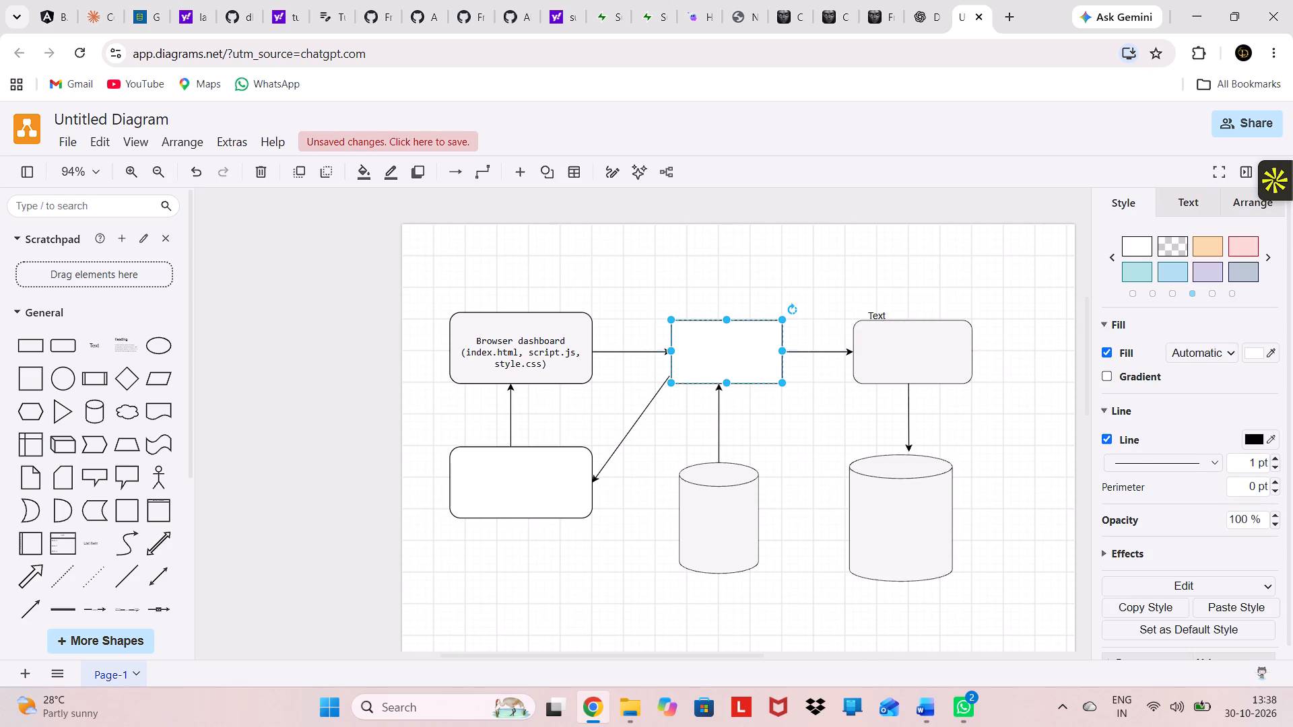
pyautogui.click(678, 300)
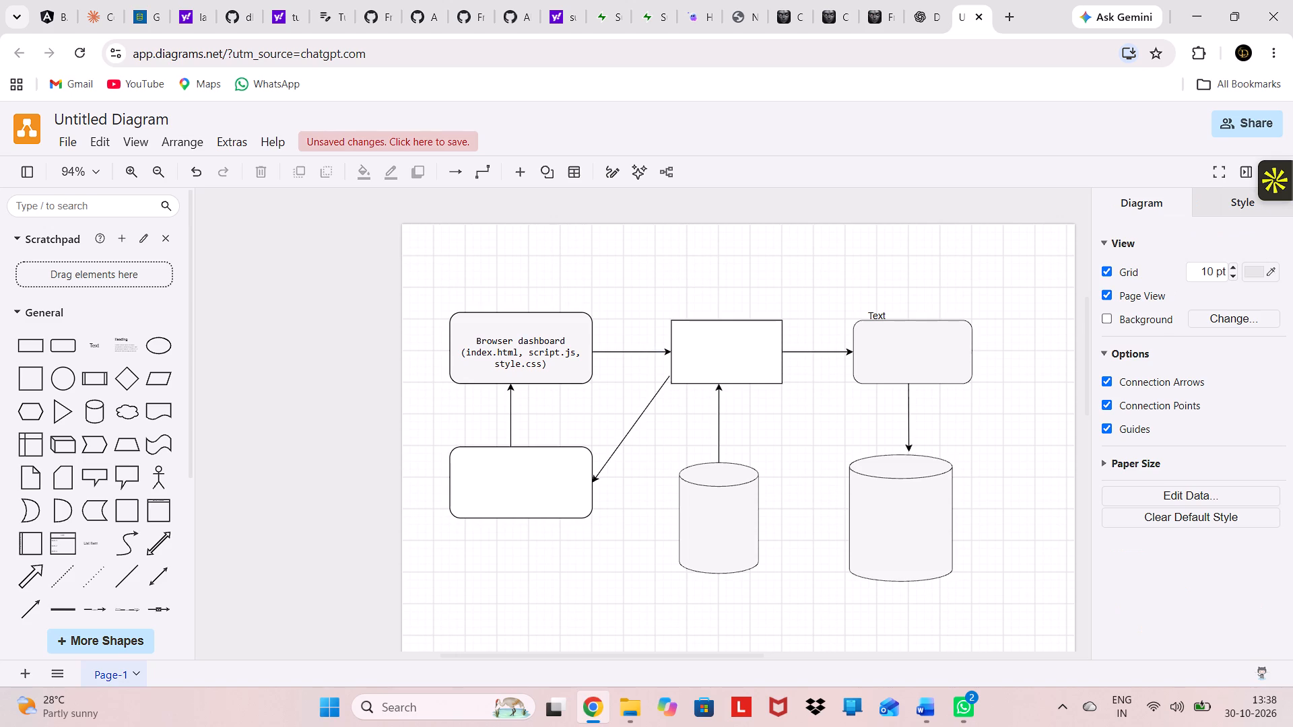
pyautogui.doubleClick(679, 316)
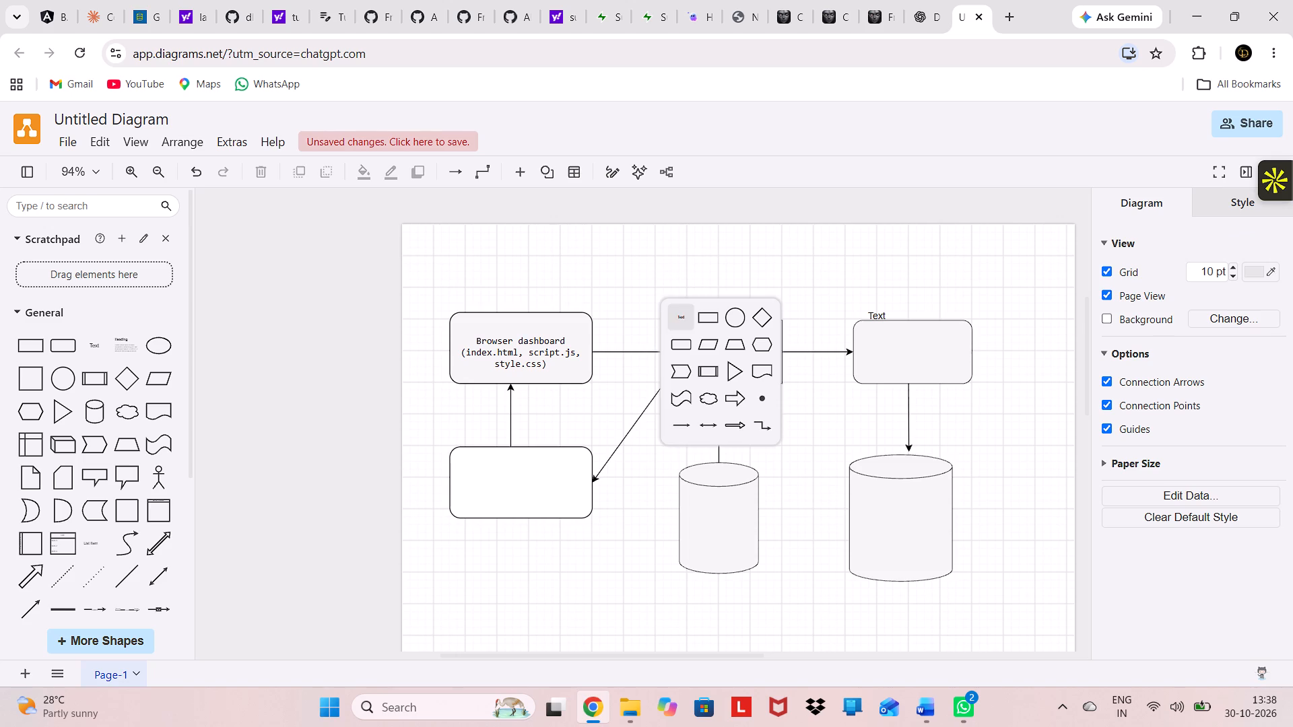
pyautogui.click(679, 316)
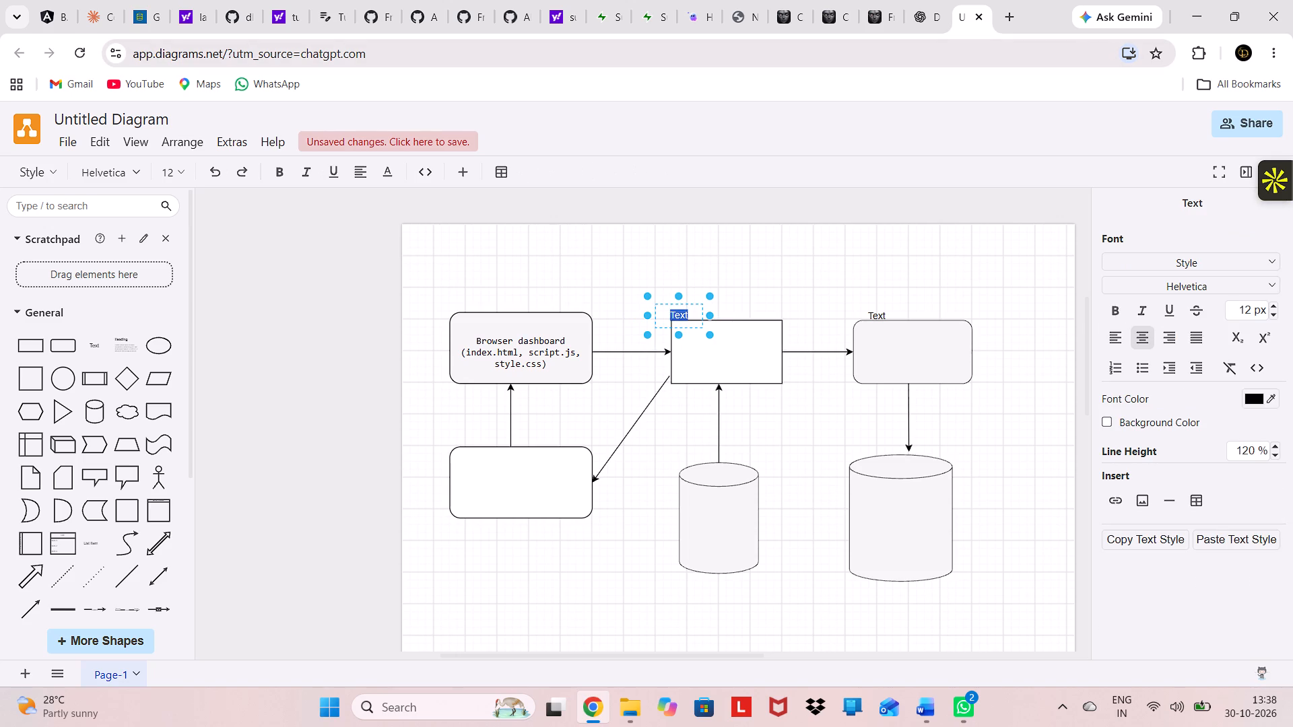
# Switch to the ChatGPT conversation and copy the Flask application text, "Flask application (app.py)".
pyautogui.click(1127, 72)
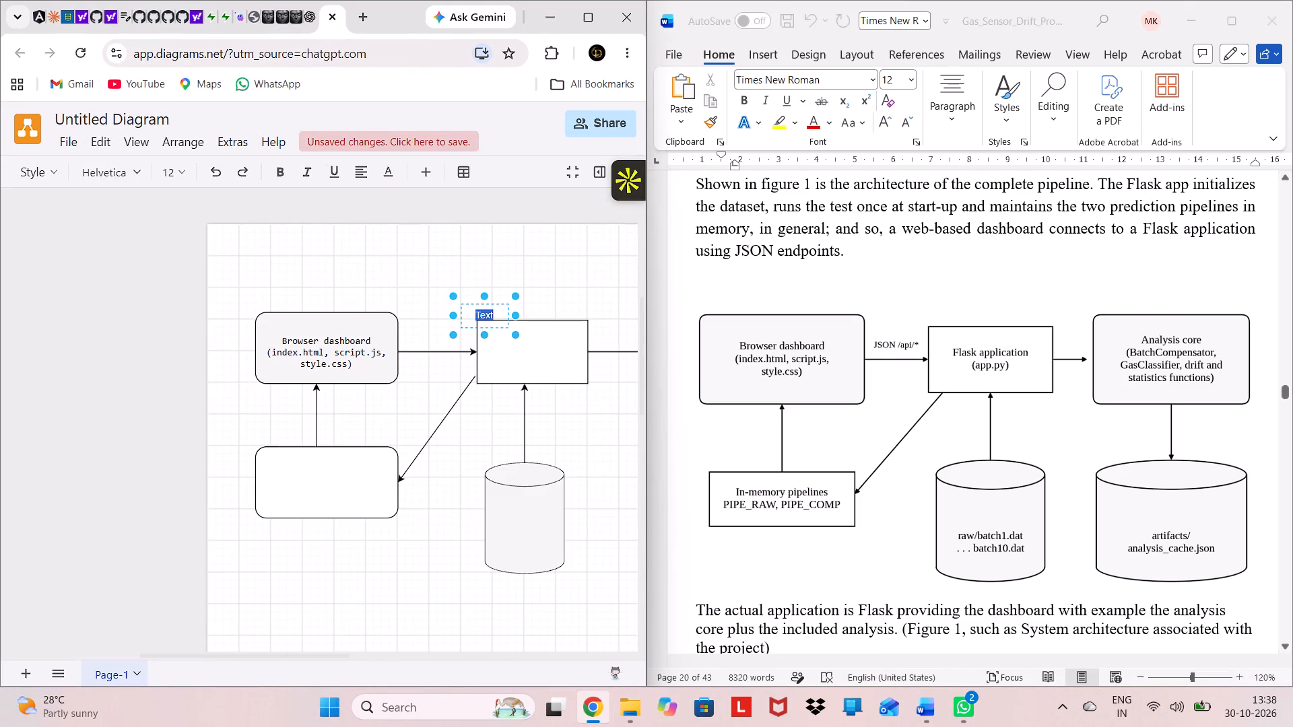
pyautogui.click(589, 16)
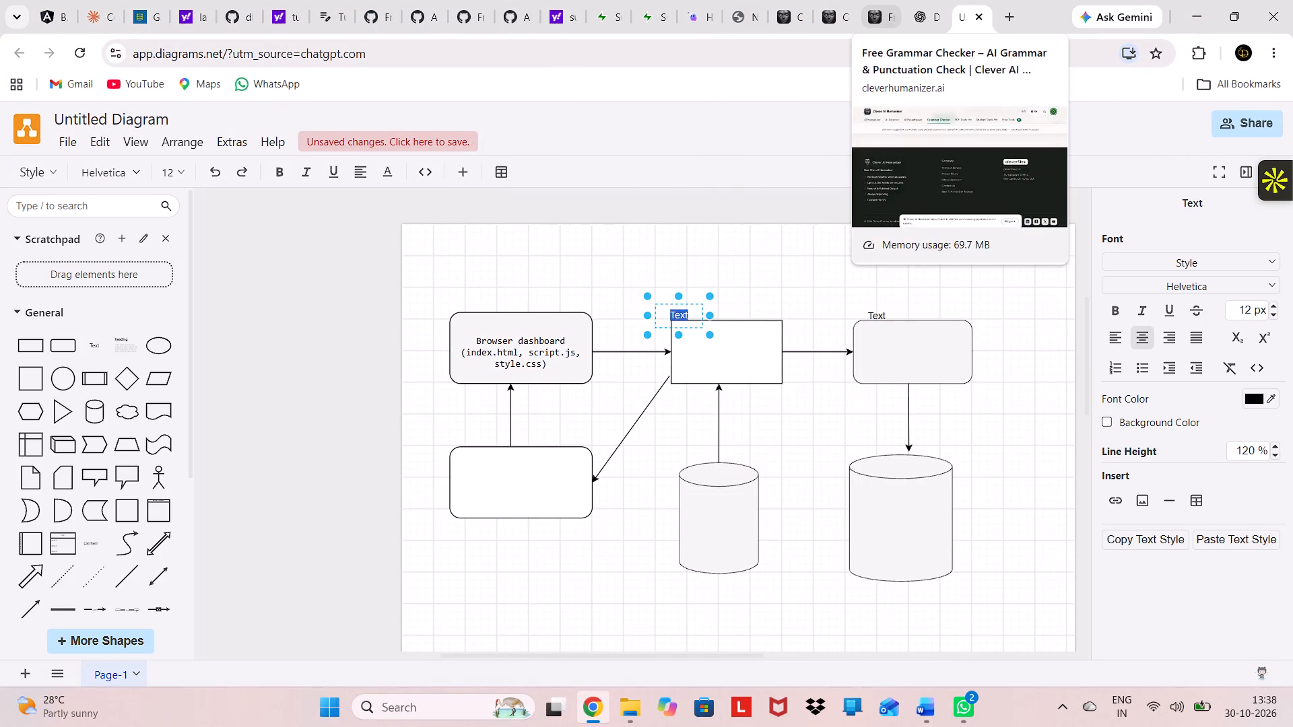
pyautogui.click(909, 14)
pyautogui.click(576, 507)
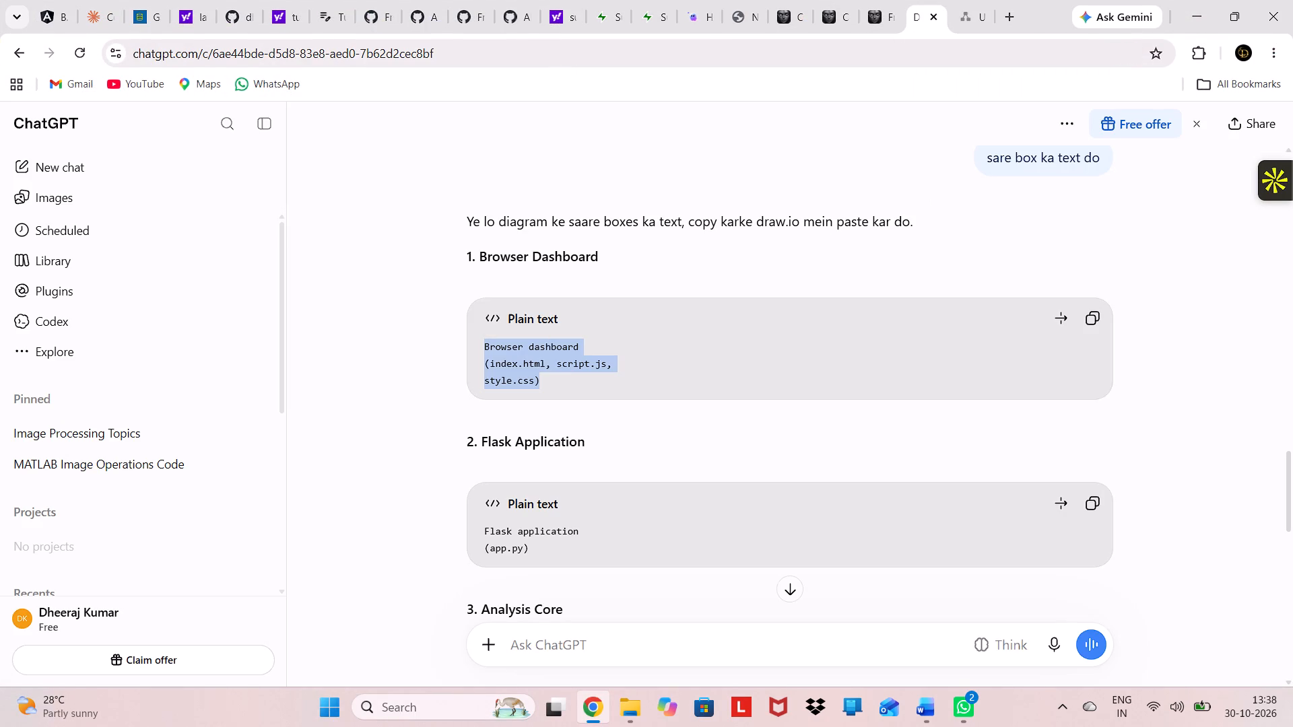
pyautogui.moveTo(534, 554); pyautogui.dragTo(477, 533)
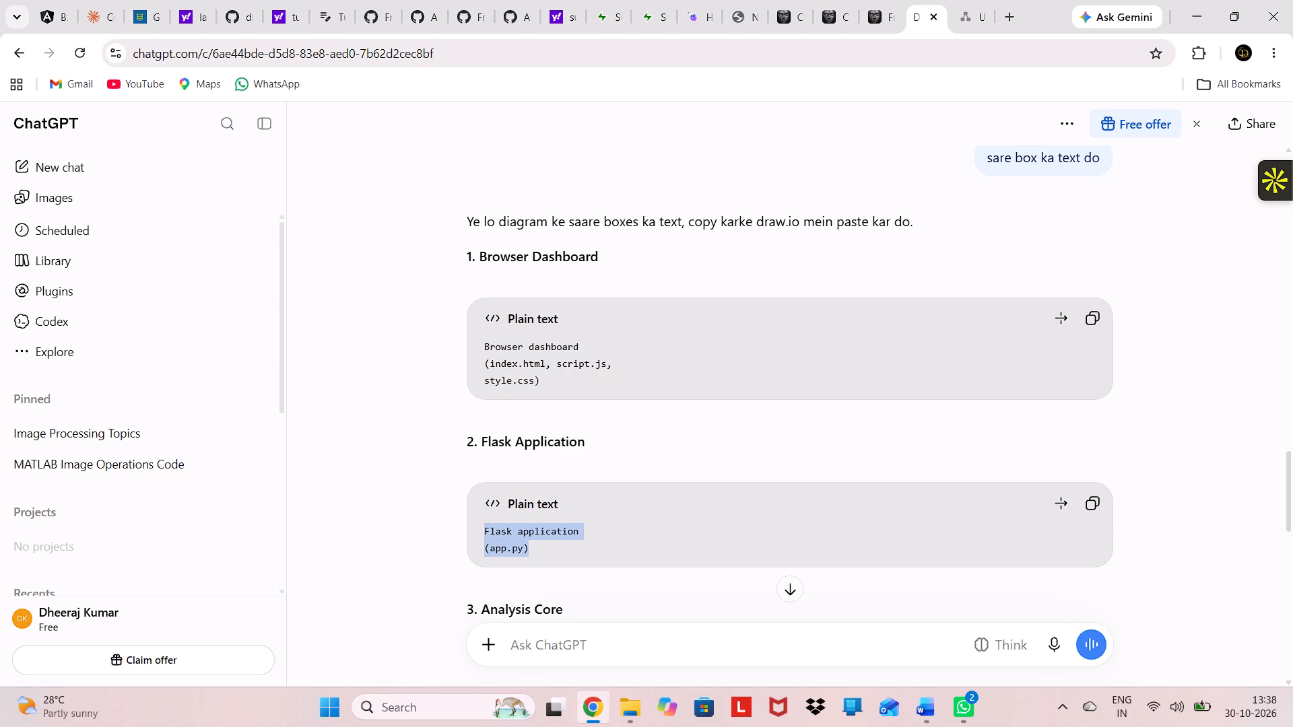
pyautogui.hotkey('ctrl', 'c')
pyautogui.click(917, 708)
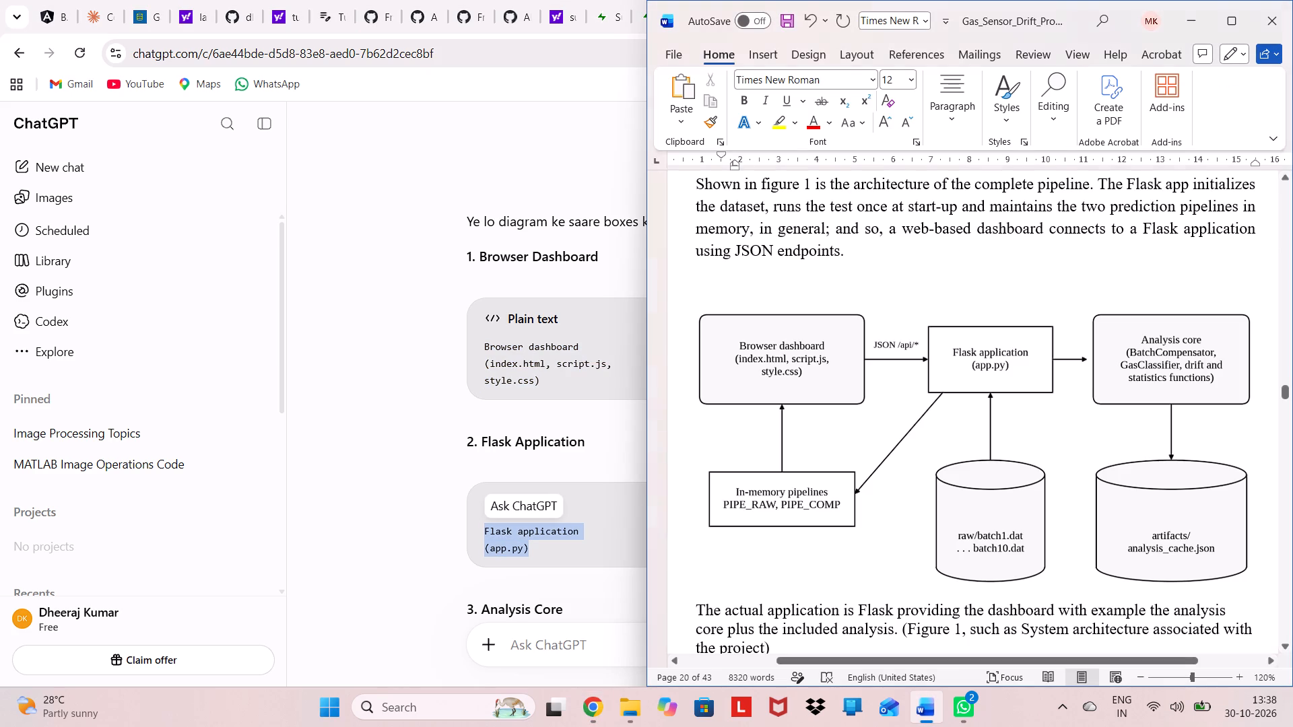
pyautogui.click(595, 718)
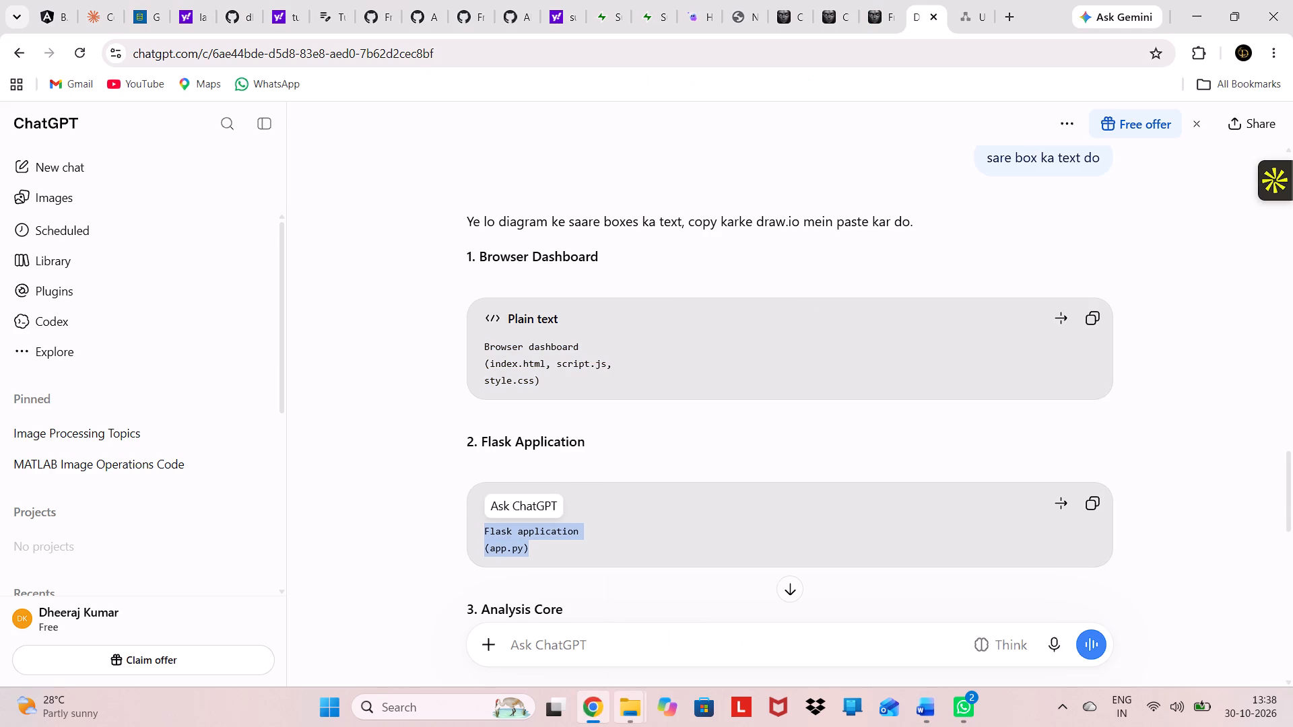
pyautogui.click(580, 638)
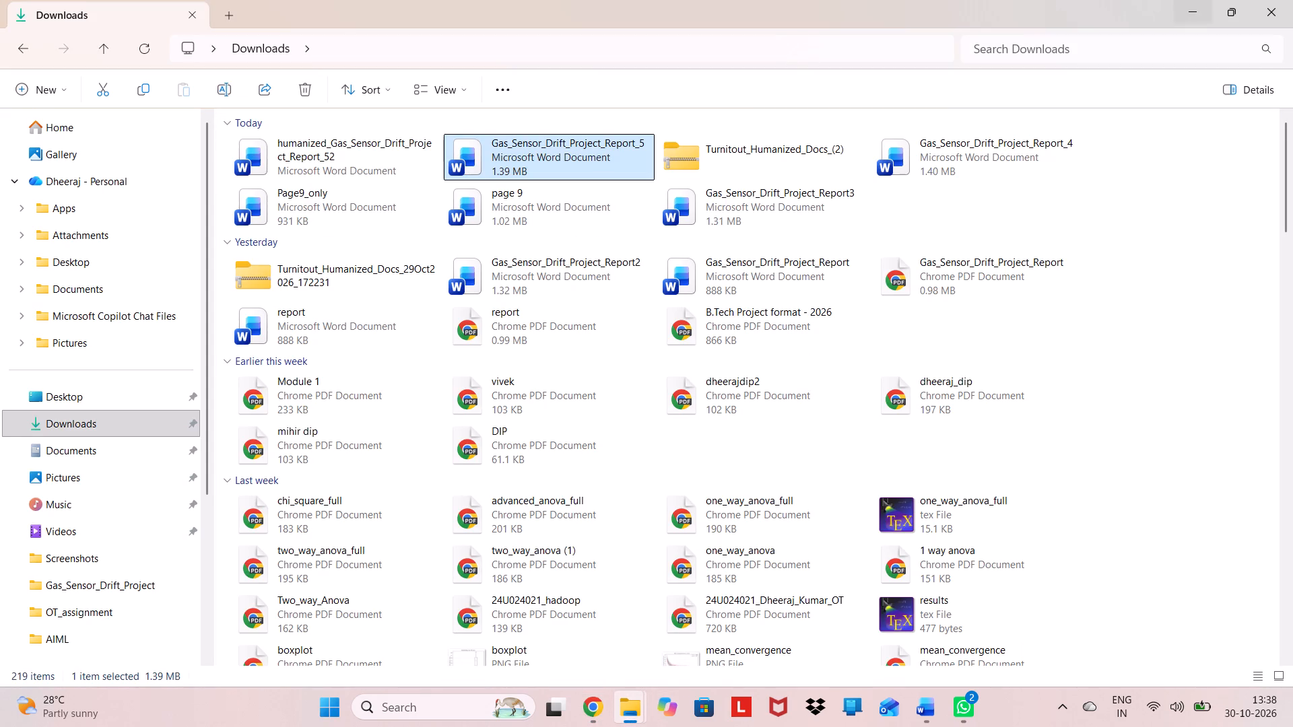
pyautogui.click(1191, 10)
# Back in the draw.io diagram, replace the placeholder label at the middle rectangle with the copied Flask application text.
pyautogui.click(966, 16)
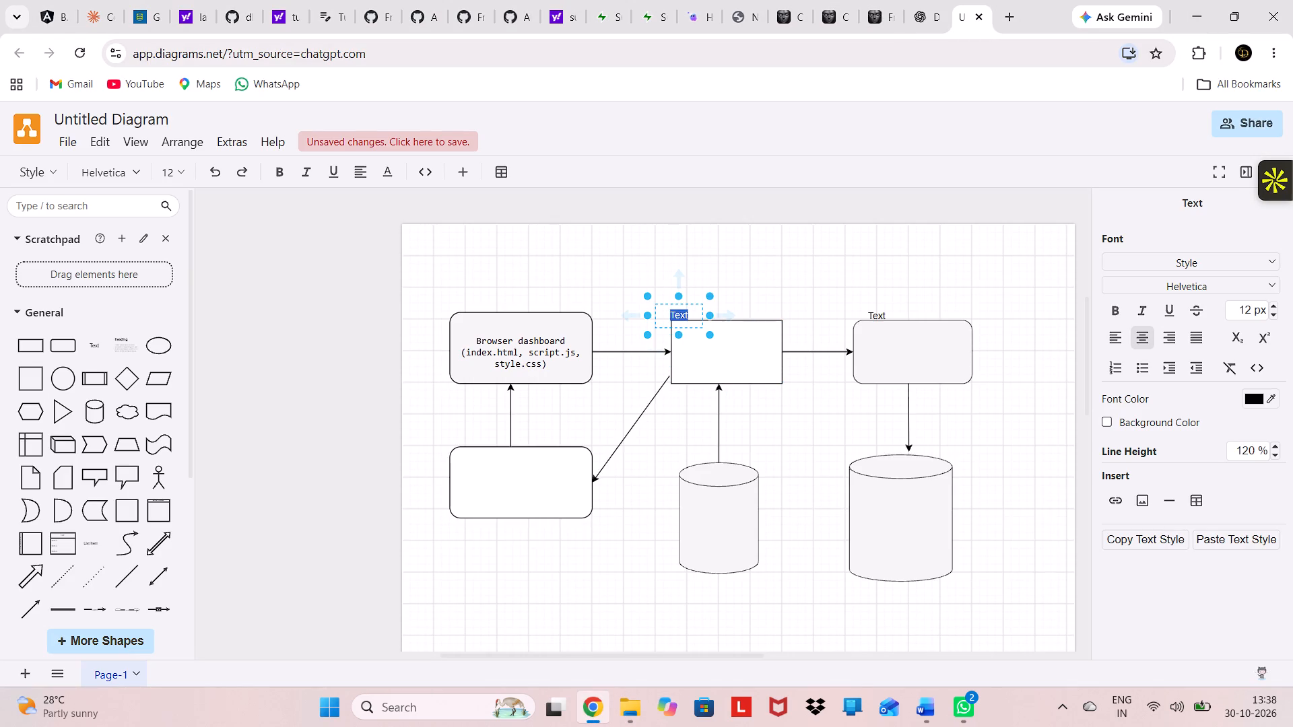
pyautogui.click(690, 314)
pyautogui.tripleClick(690, 314)
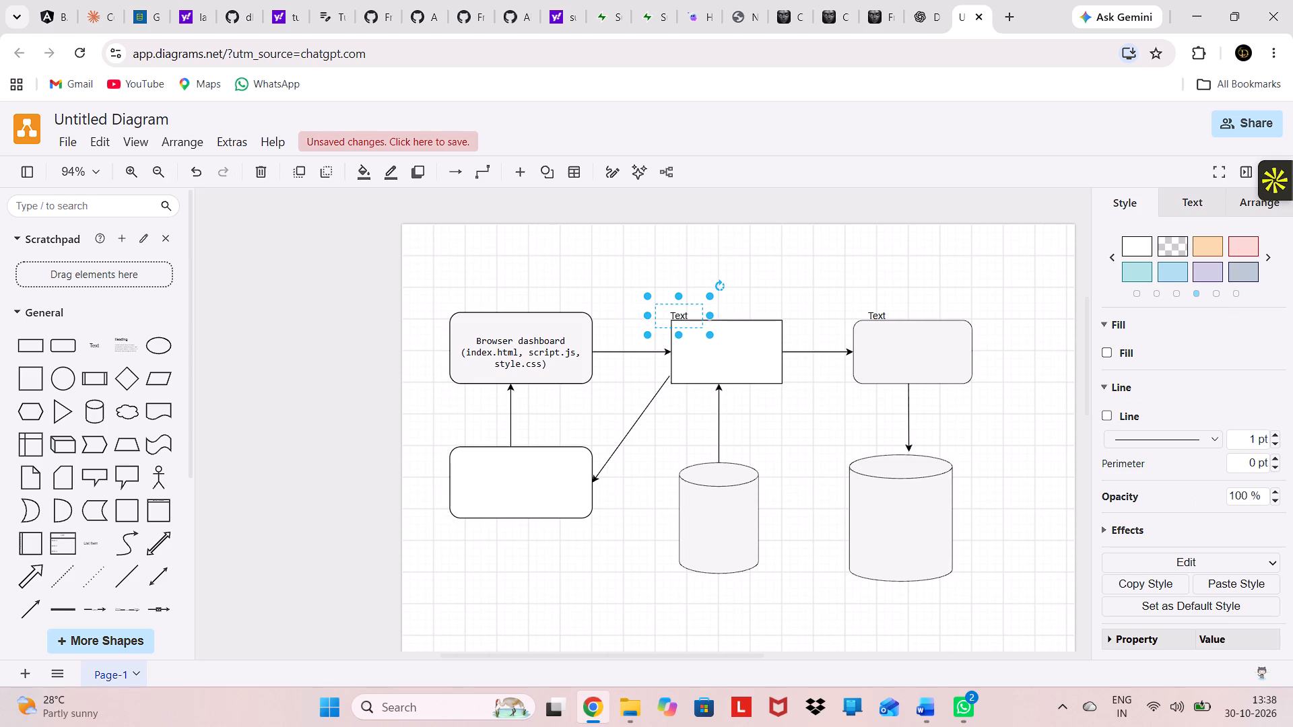
pyautogui.tripleClick(679, 314)
pyautogui.click(679, 314)
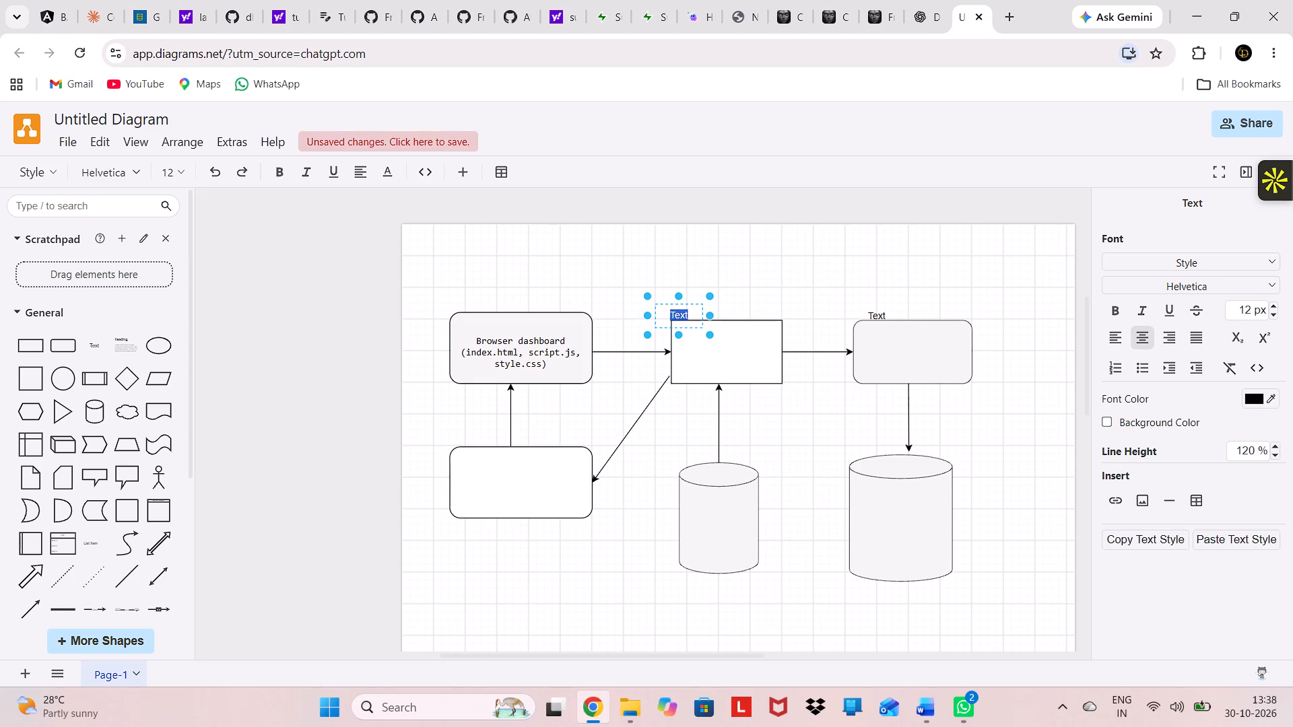
pyautogui.hotkey('ctrl', 'v')
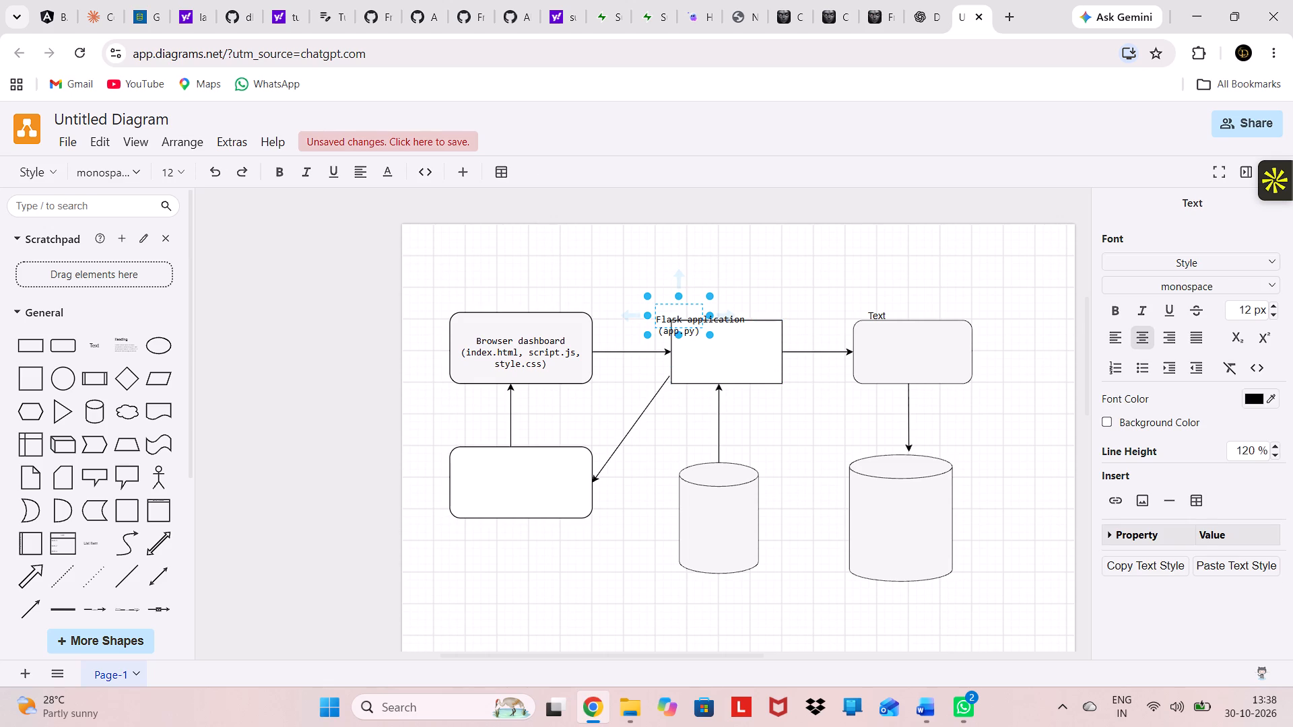
# Move the Flask application text into the centre of the upper row's middle rectangle.
pyautogui.moveTo(674, 308); pyautogui.dragTo(710, 342)
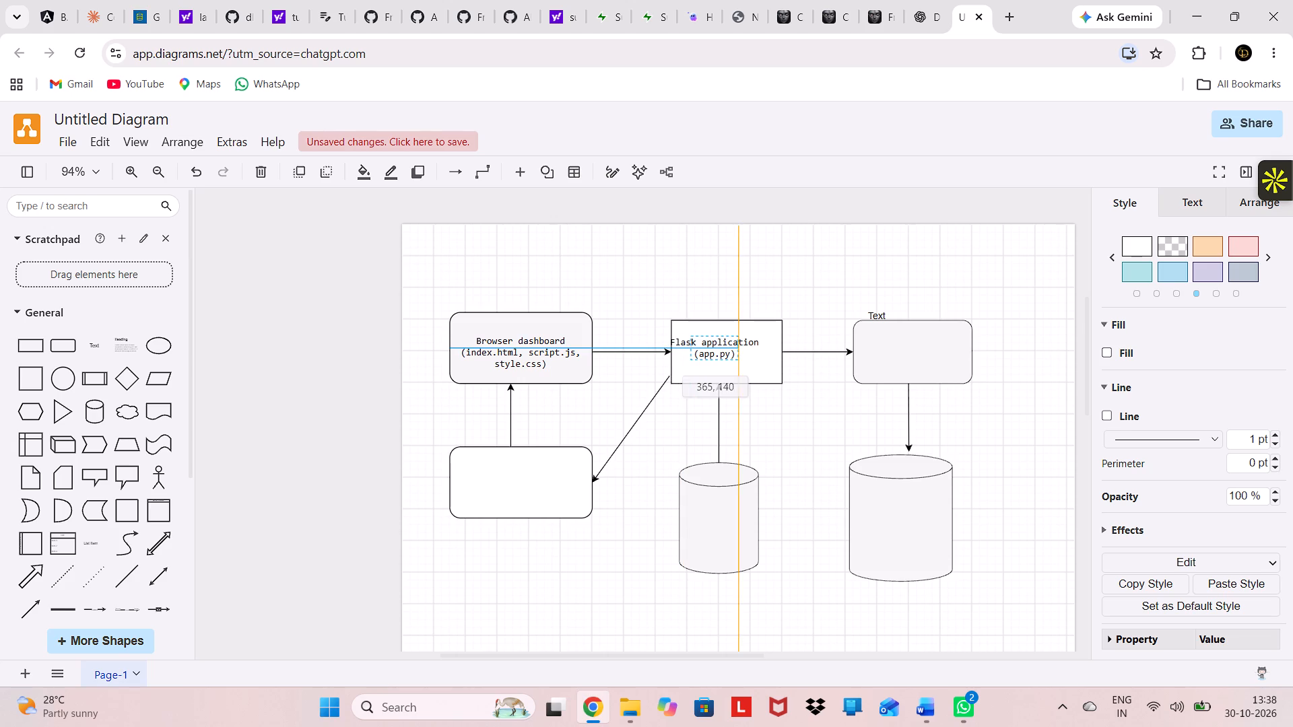
pyautogui.moveTo(710, 342); pyautogui.dragTo(716, 344)
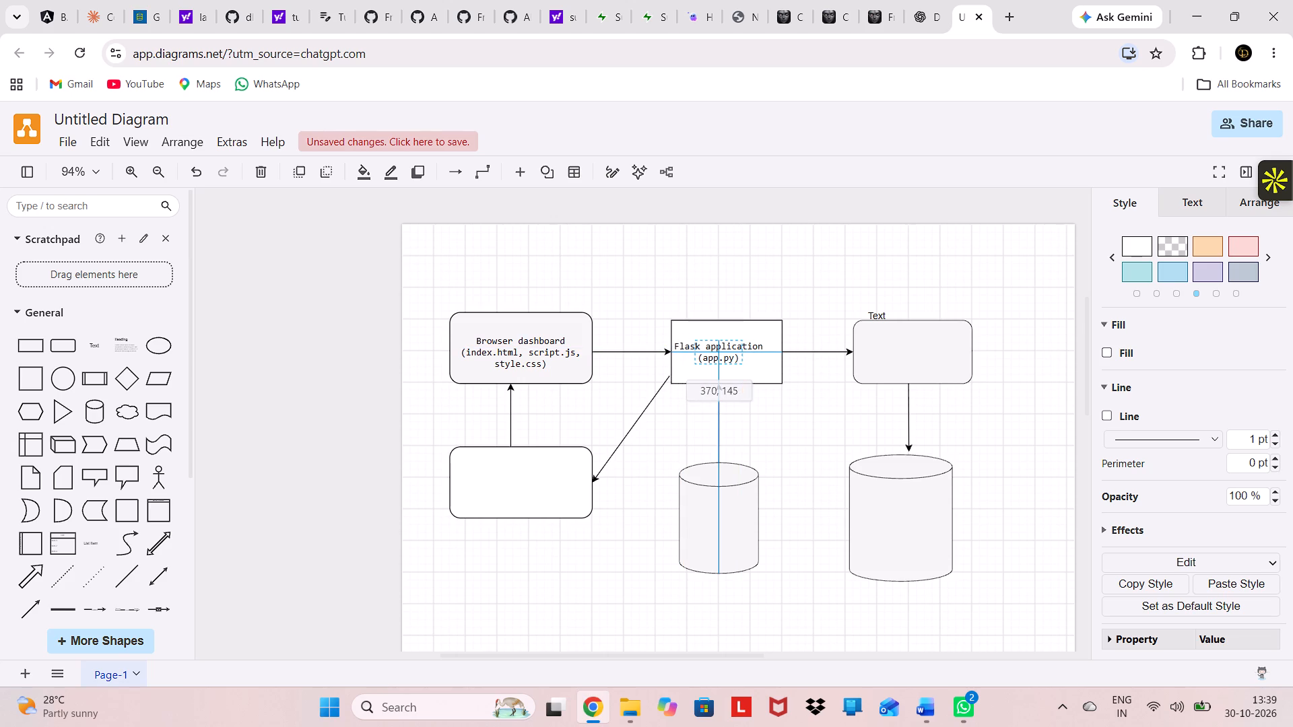
pyautogui.moveTo(716, 344); pyautogui.dragTo(721, 347)
pyautogui.click(794, 442)
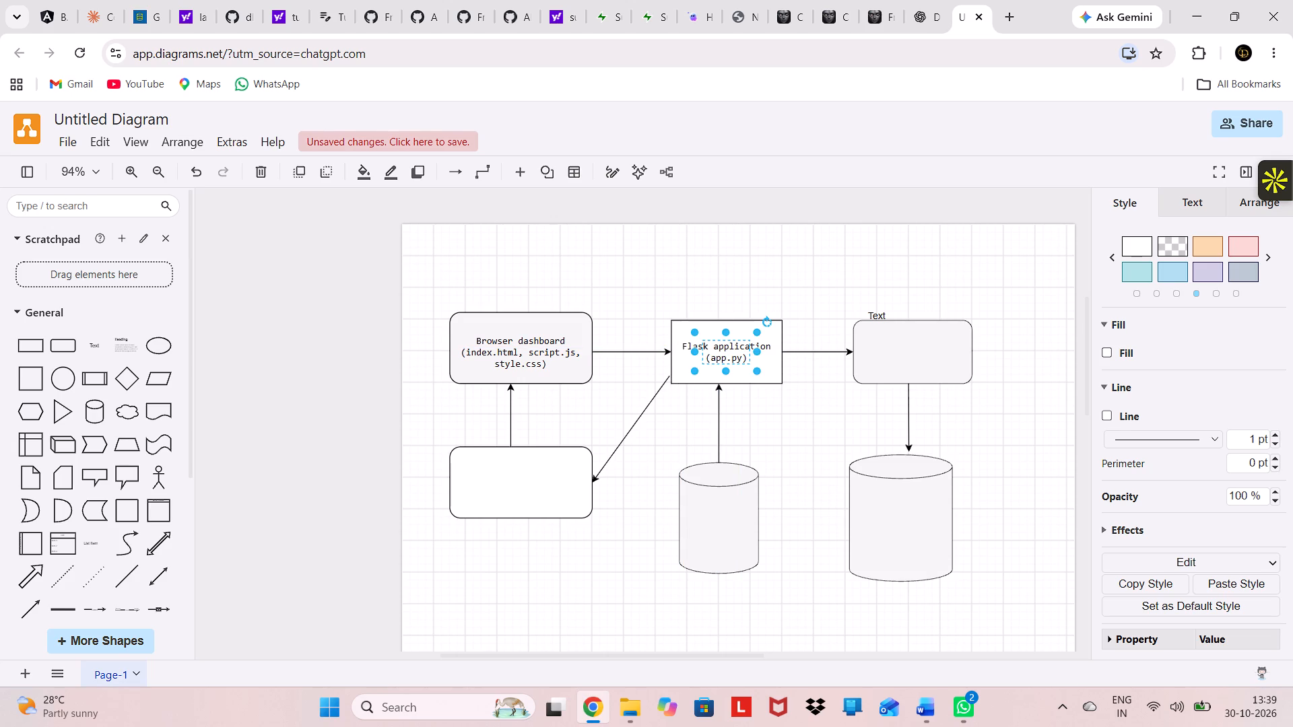
# Enlarge the upper row's last rounded box upward and sideways to 180 x 90, matching the Browser dashboard box.
pyautogui.click(906, 340)
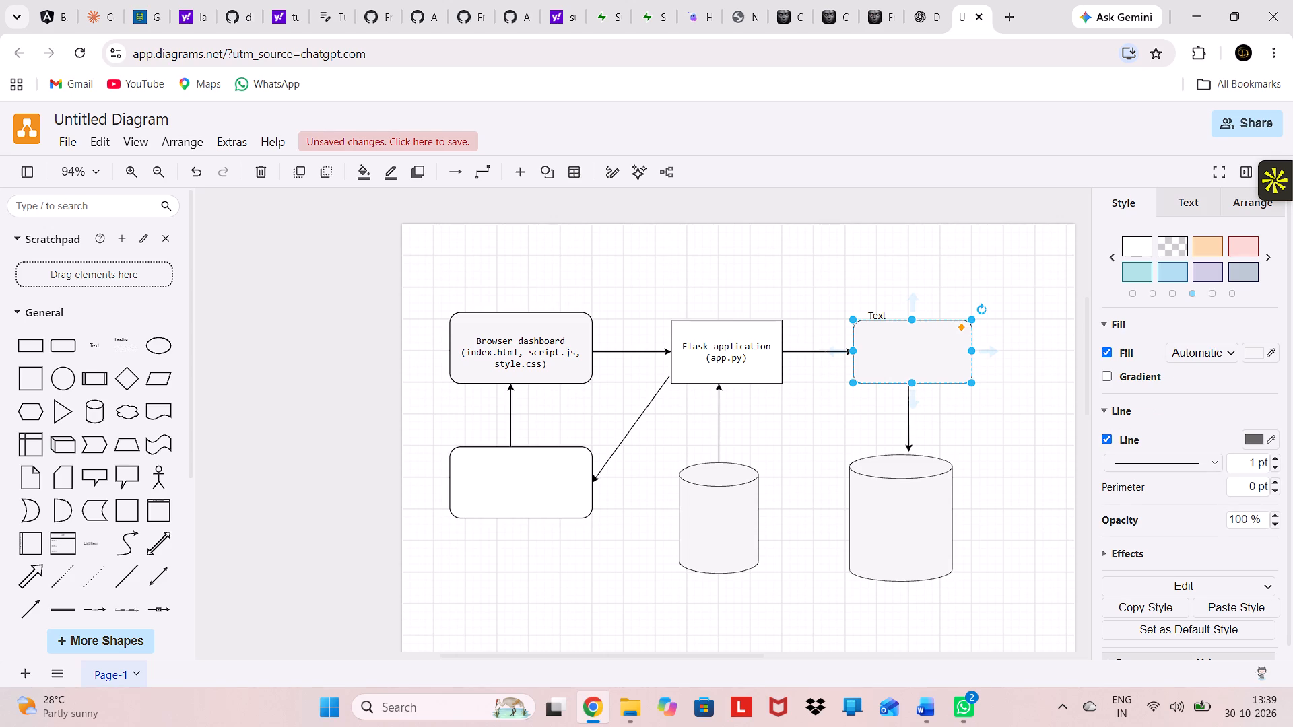
pyautogui.moveTo(974, 320); pyautogui.dragTo(979, 308)
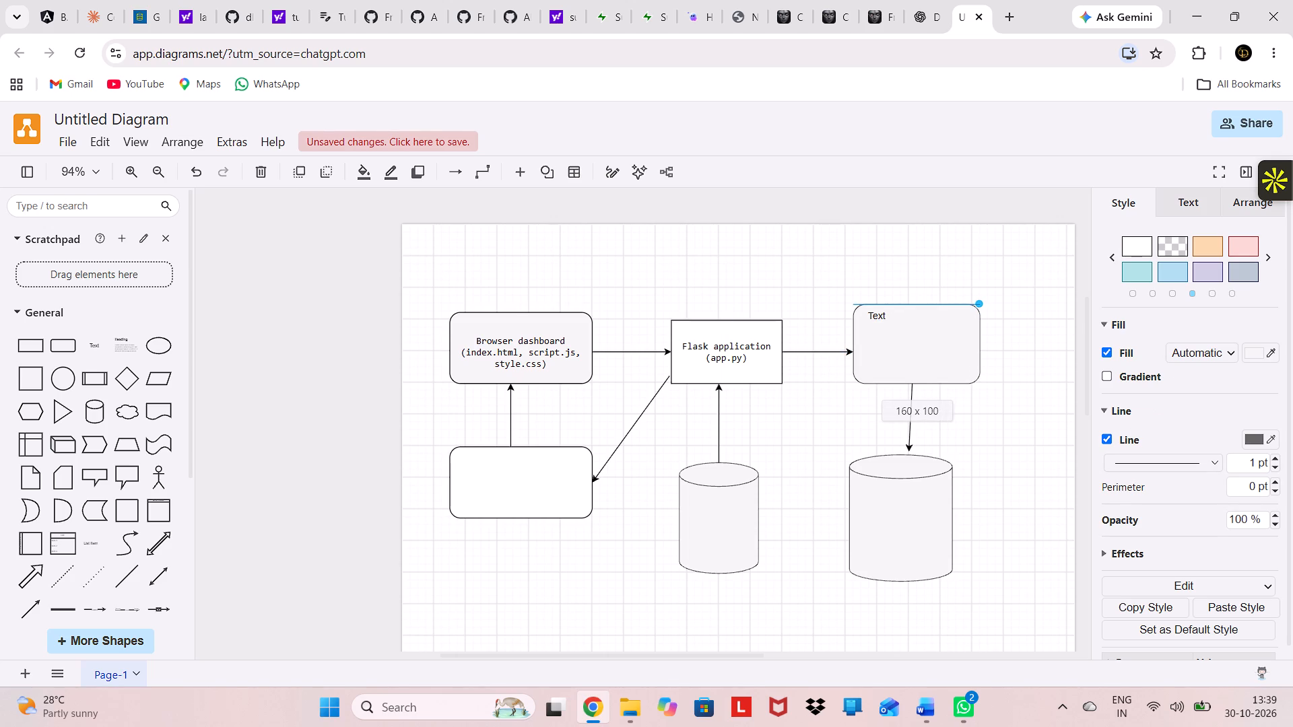
pyautogui.moveTo(979, 308); pyautogui.dragTo(976, 314)
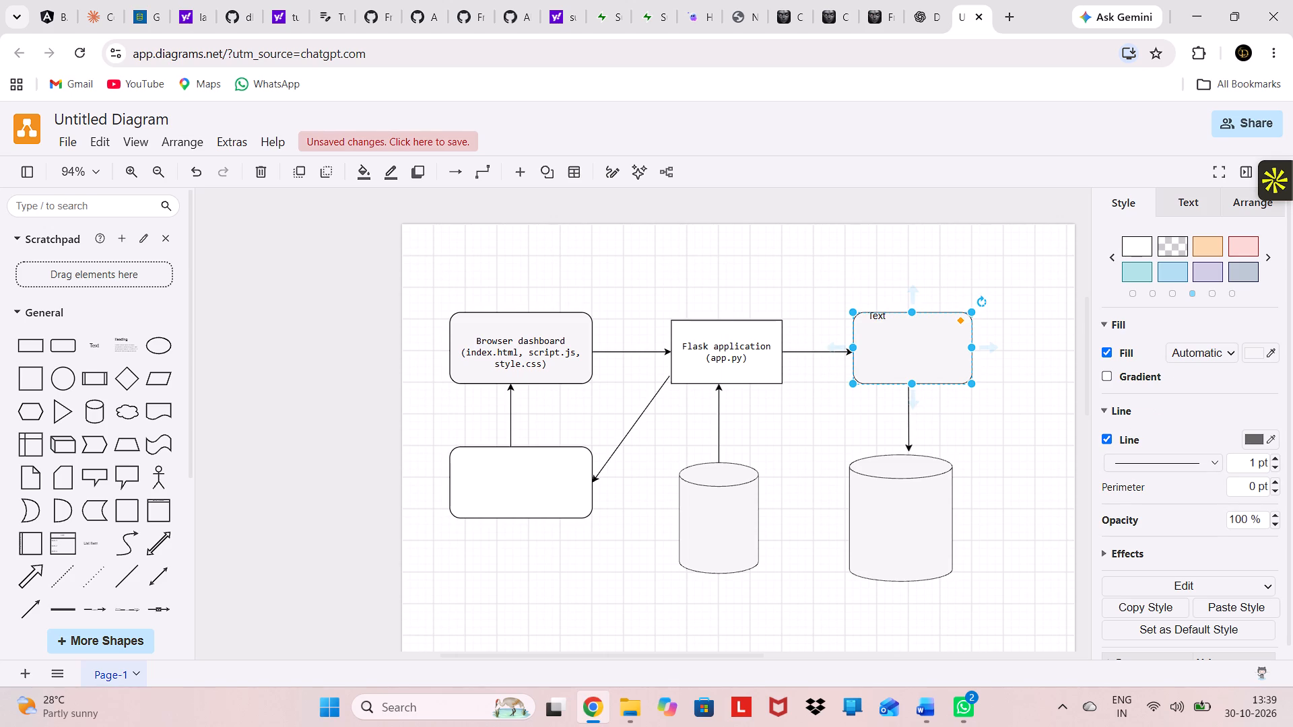
pyautogui.moveTo(975, 346); pyautogui.dragTo(1002, 350)
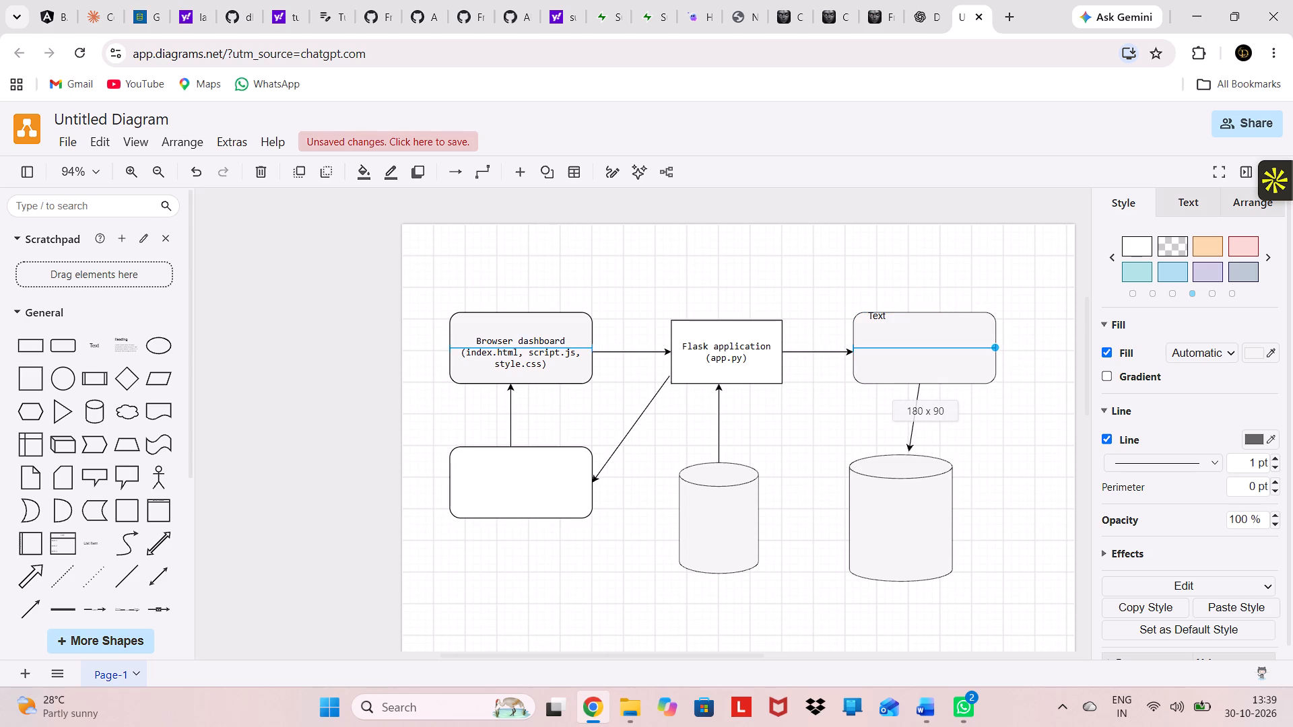
pyautogui.moveTo(1002, 350); pyautogui.dragTo(1000, 351)
pyautogui.click(941, 265)
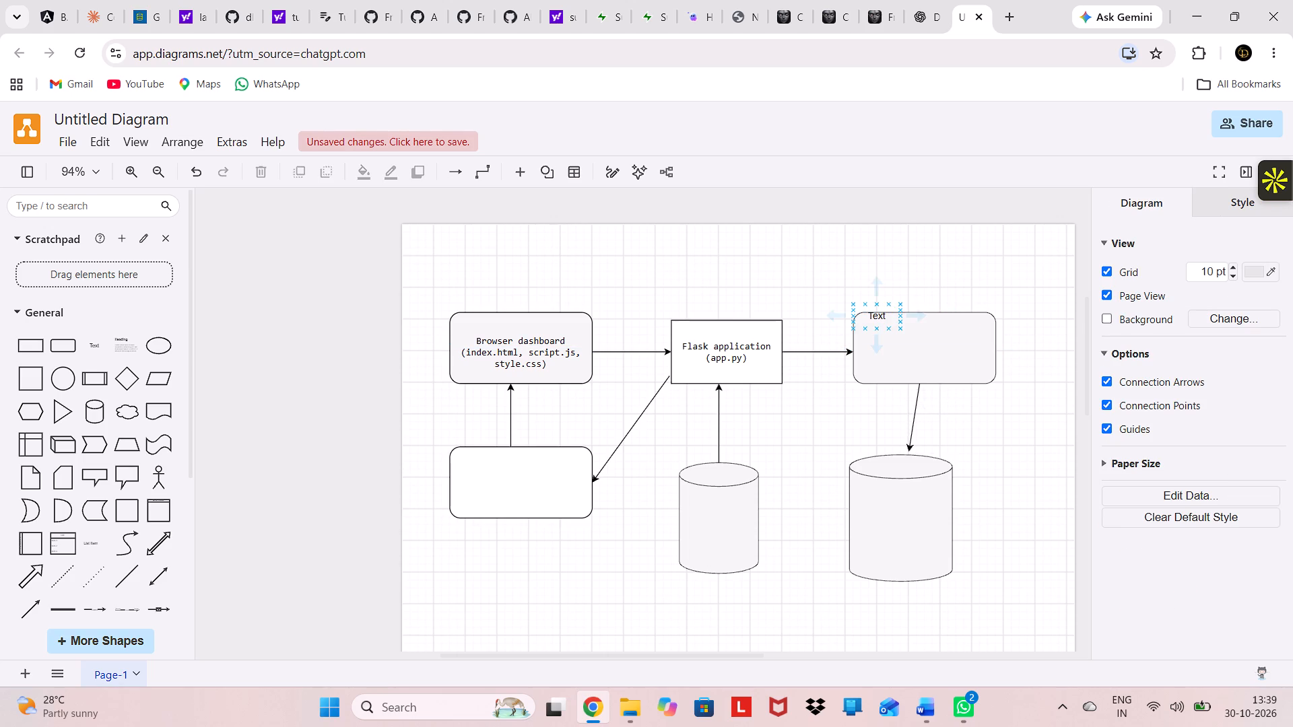
# Move the remaining placeholder text label inside the upper row's last rounded box, near its centre.
pyautogui.moveTo(884, 320); pyautogui.dragTo(919, 348)
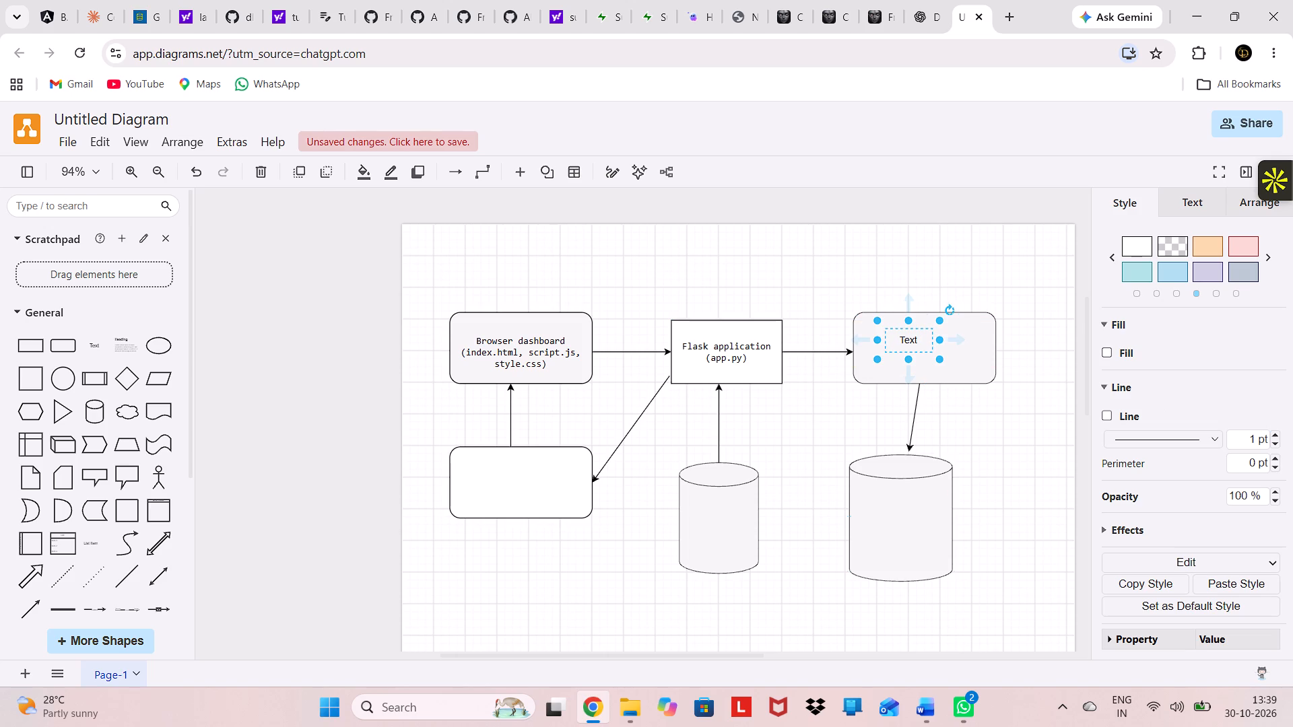
# Move the larger cylinder sideways to about 595, 290, so it is centred under the upper row's last rounded box.
pyautogui.moveTo(921, 481); pyautogui.dragTo(948, 479)
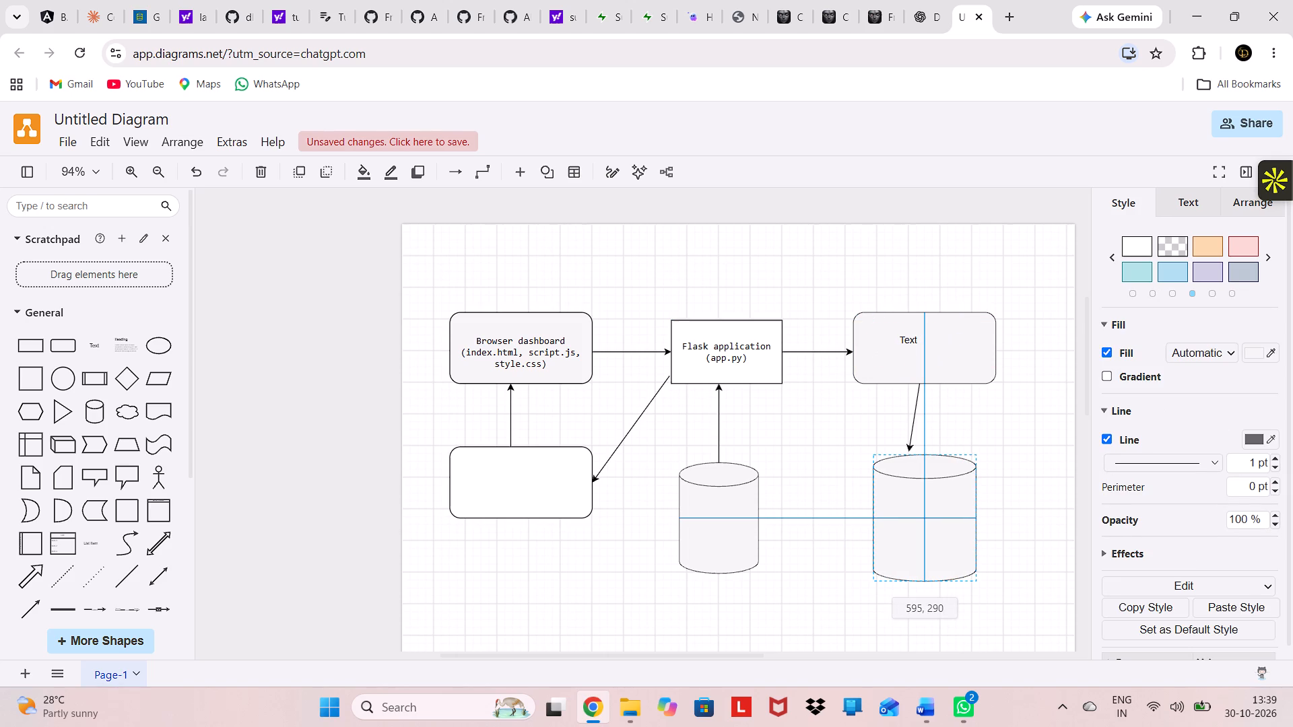
pyautogui.moveTo(948, 479); pyautogui.dragTo(945, 479)
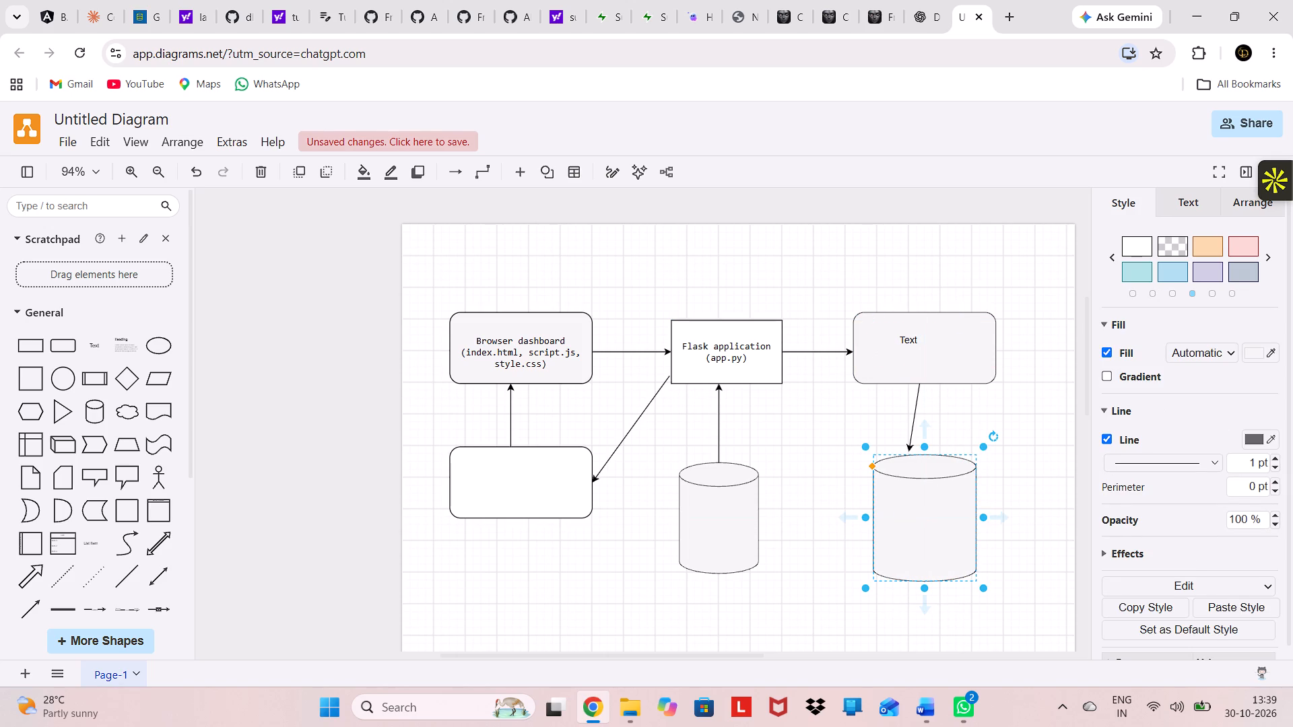
# Reattach the end of the arrow from the last rounded box to the larger cylinder's top edge, making it vertical.
pyautogui.click(910, 446)
pyautogui.moveTo(910, 446); pyautogui.dragTo(923, 448)
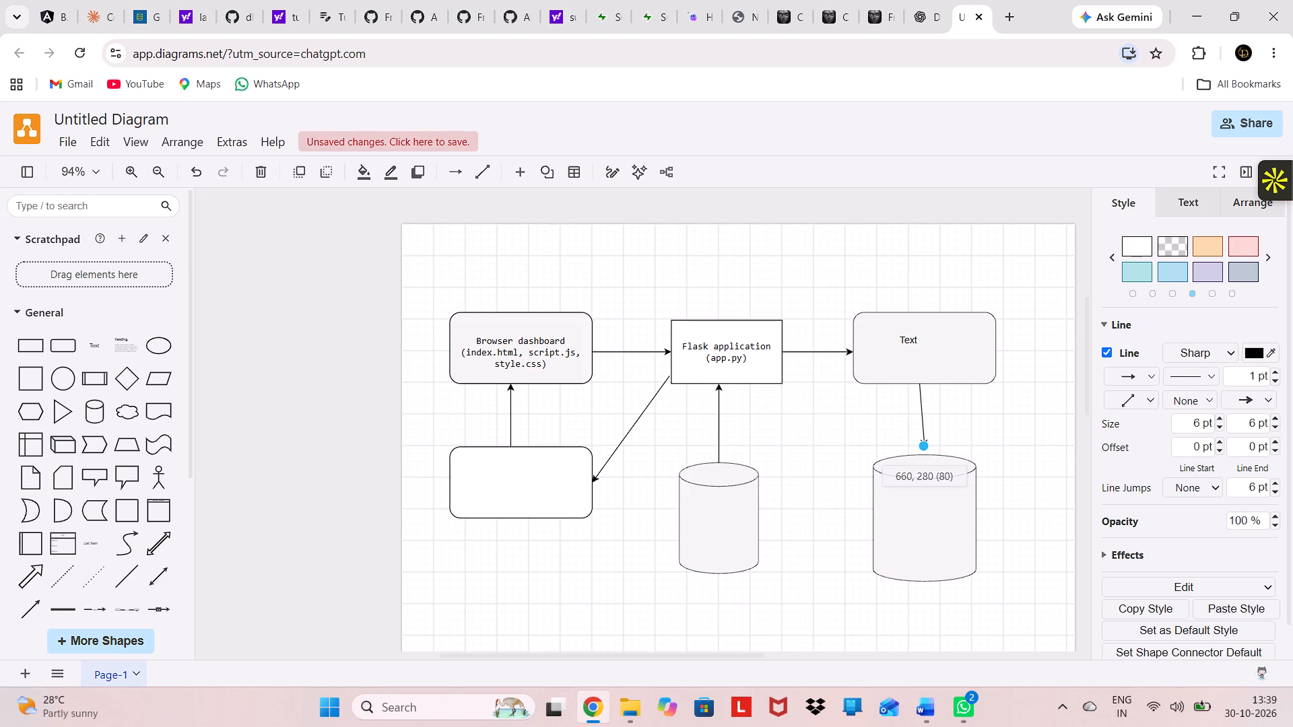
pyautogui.moveTo(923, 448); pyautogui.dragTo(919, 454)
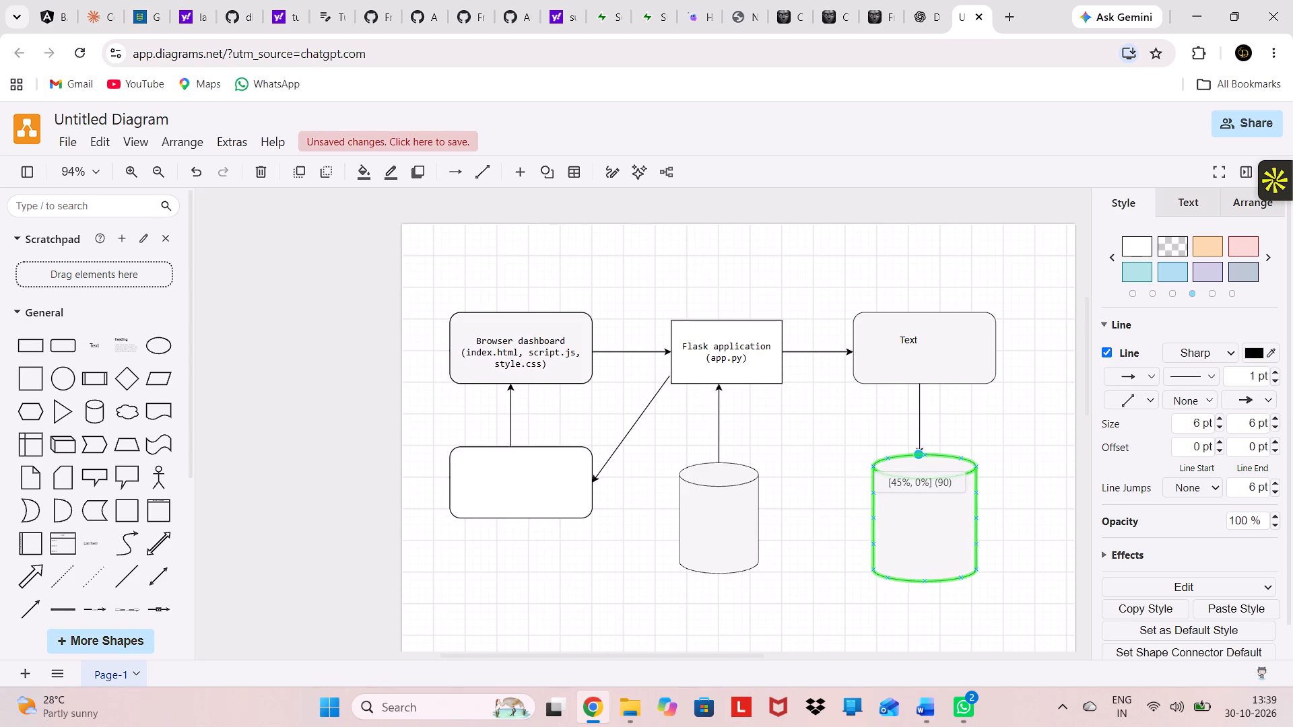
# Adjust the end of the arrow from the upper row's last rounded box so it meets the larger cylinder's top edge vertically.
pyautogui.moveTo(919, 454); pyautogui.dragTo(921, 454)
pyautogui.click(921, 454)
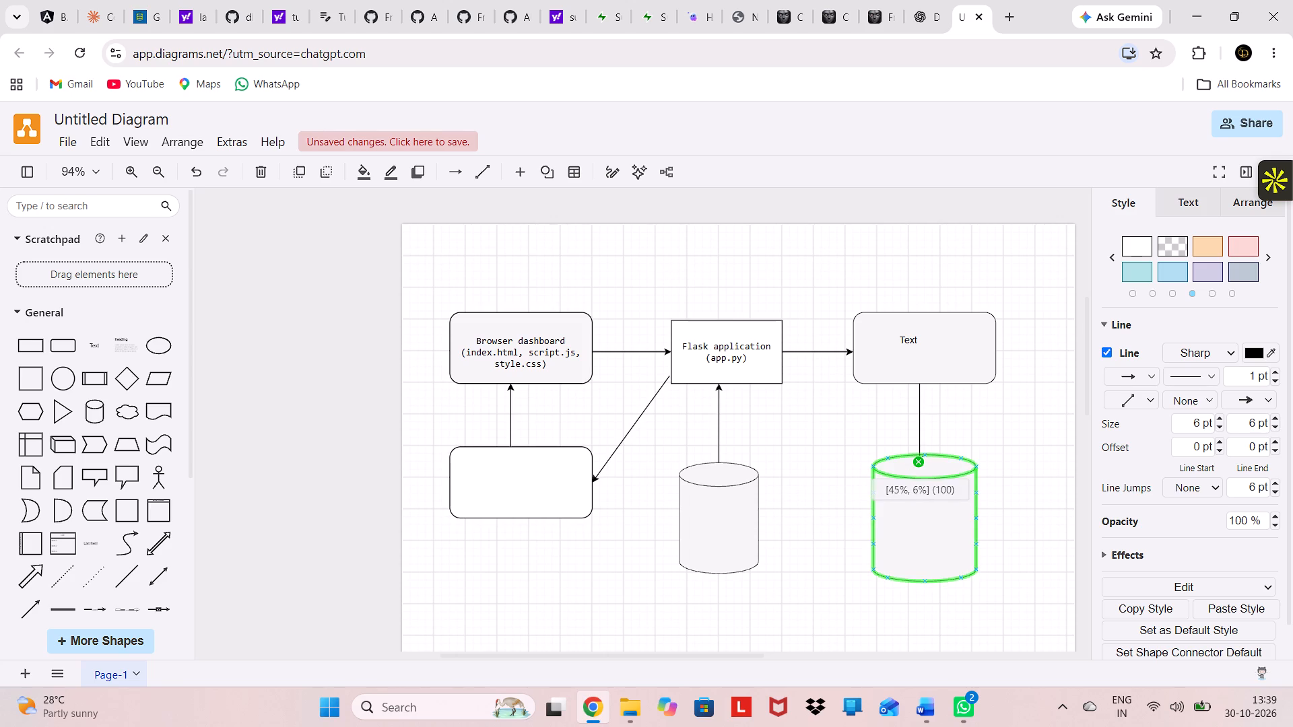
pyautogui.click(977, 419)
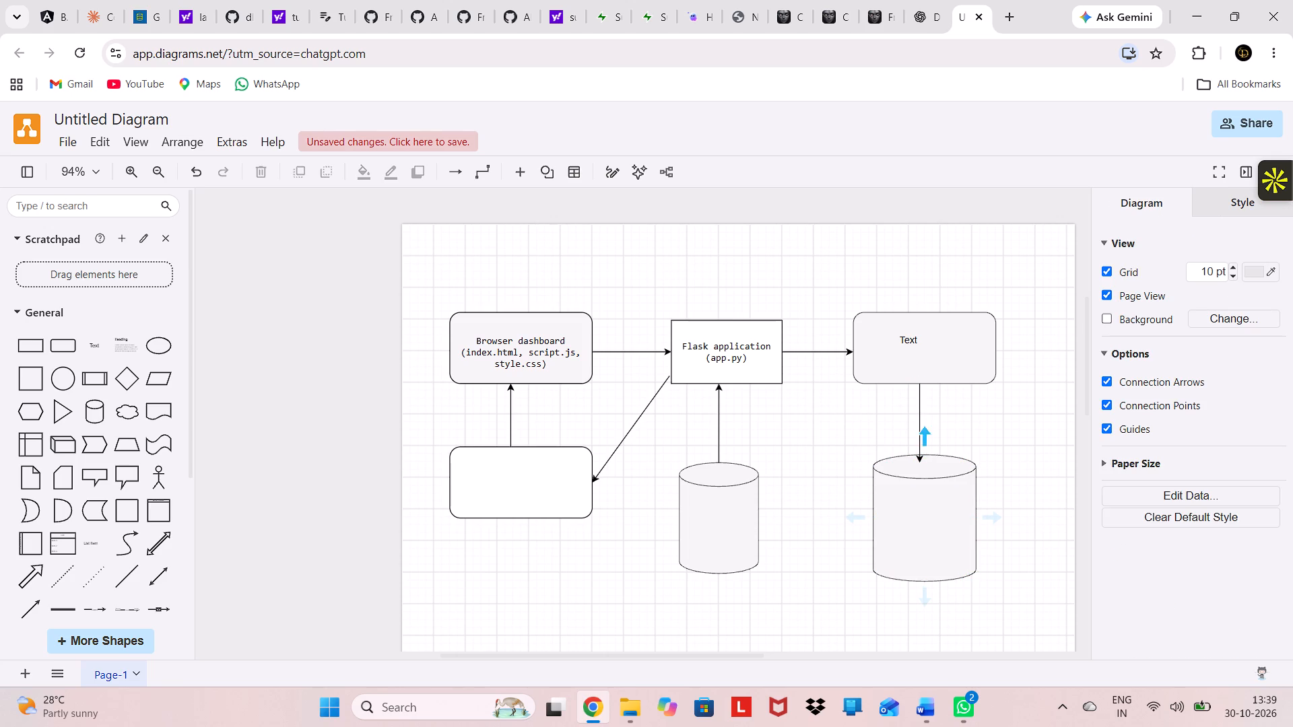
pyautogui.click(919, 421)
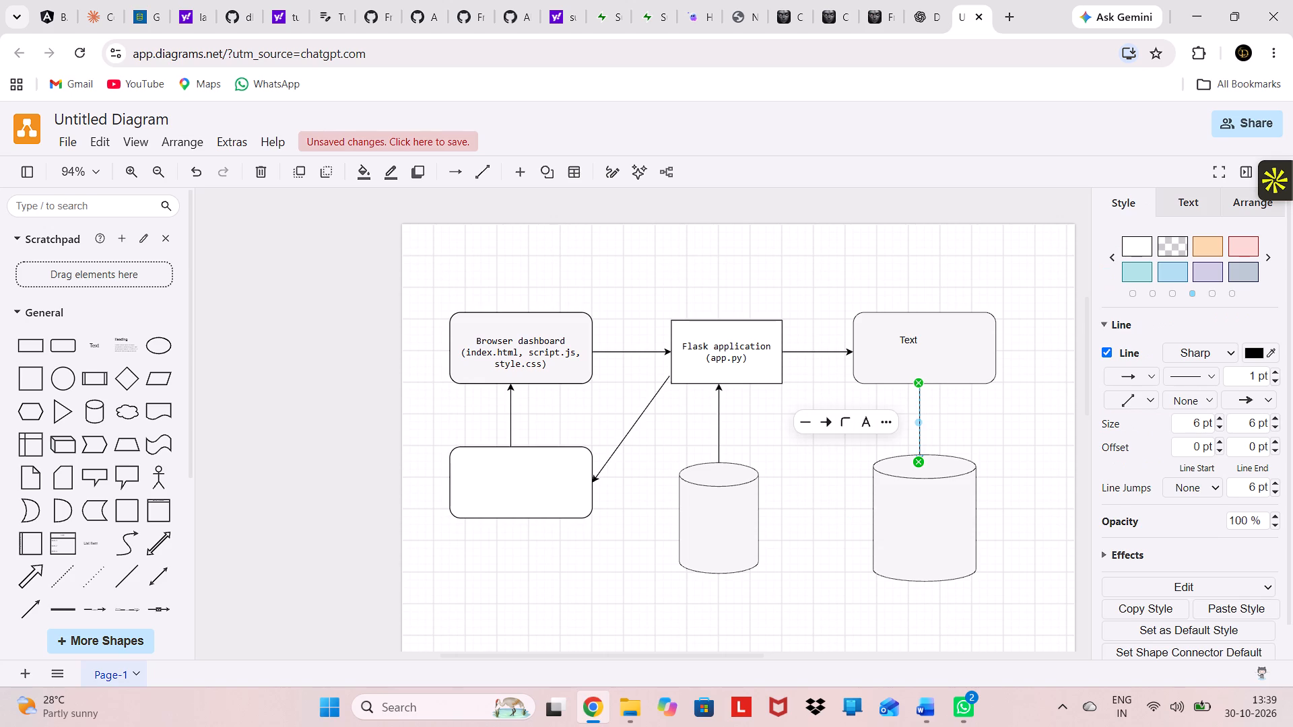
pyautogui.moveTo(919, 462); pyautogui.dragTo(921, 456)
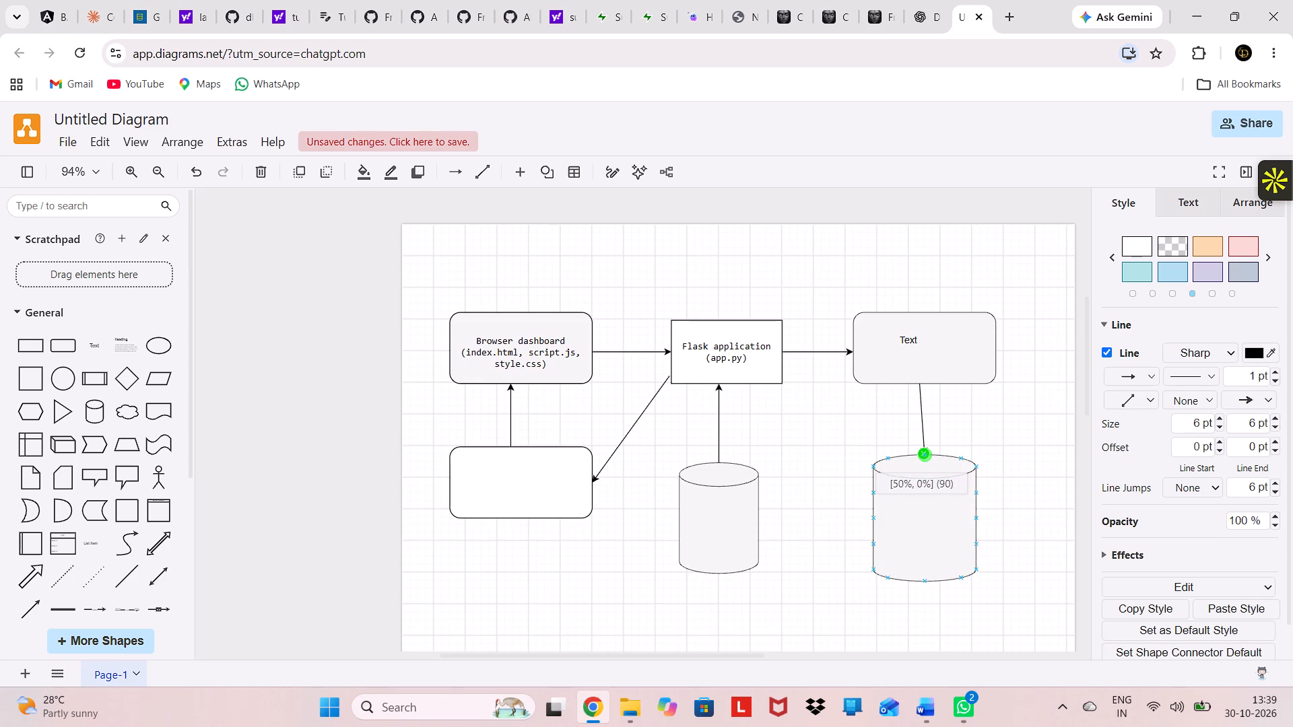
pyautogui.moveTo(921, 456); pyautogui.dragTo(921, 437)
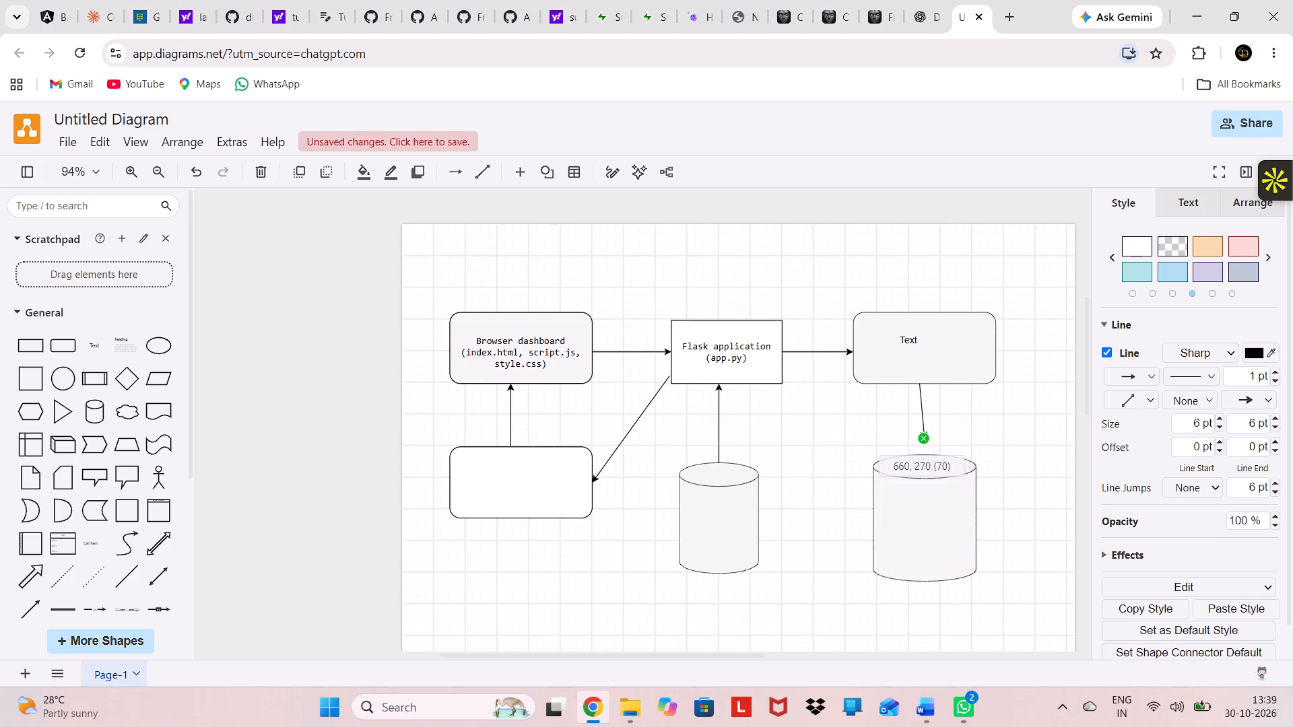
pyautogui.moveTo(921, 437); pyautogui.dragTo(921, 452)
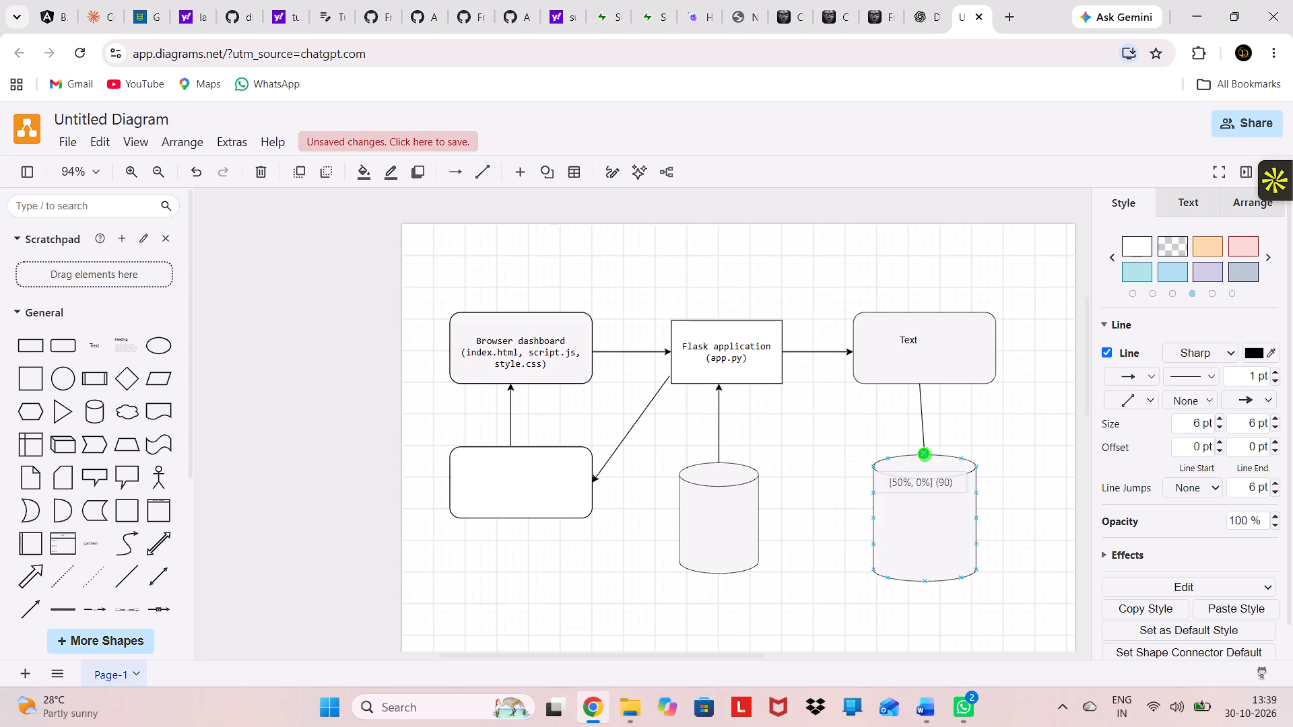
pyautogui.moveTo(921, 452); pyautogui.dragTo(919, 453)
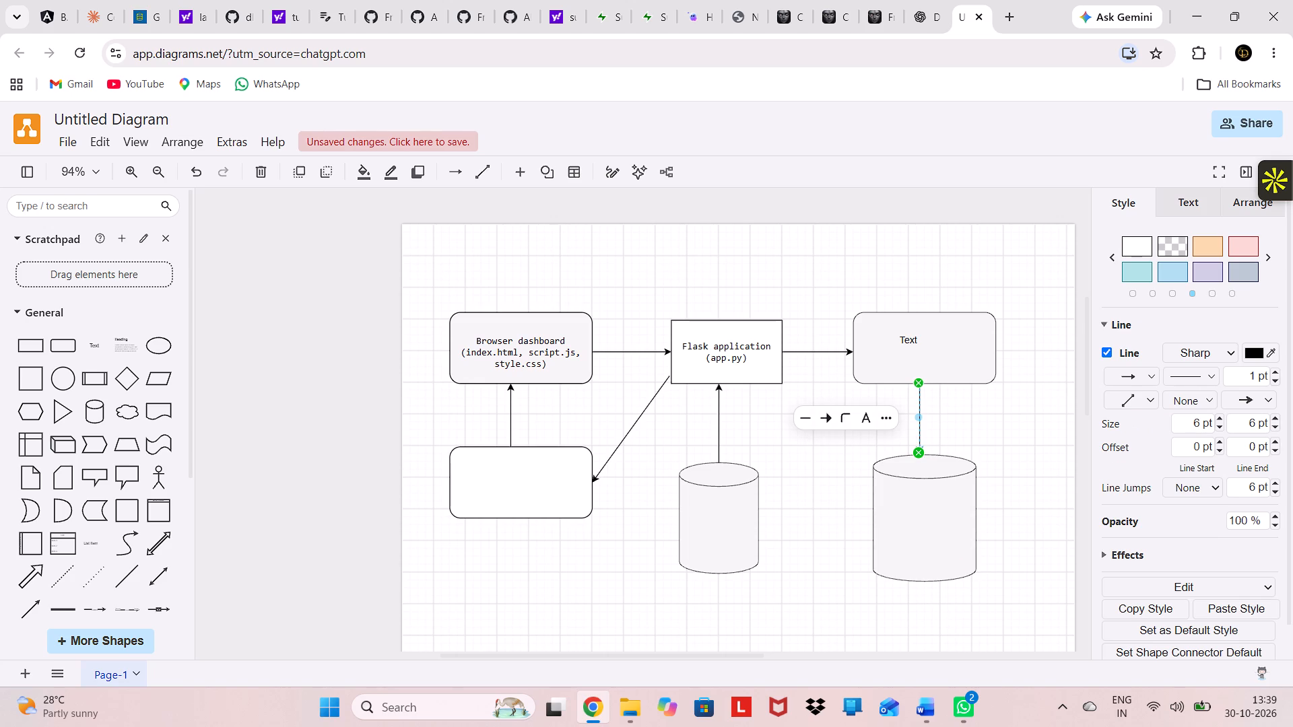
pyautogui.click(962, 427)
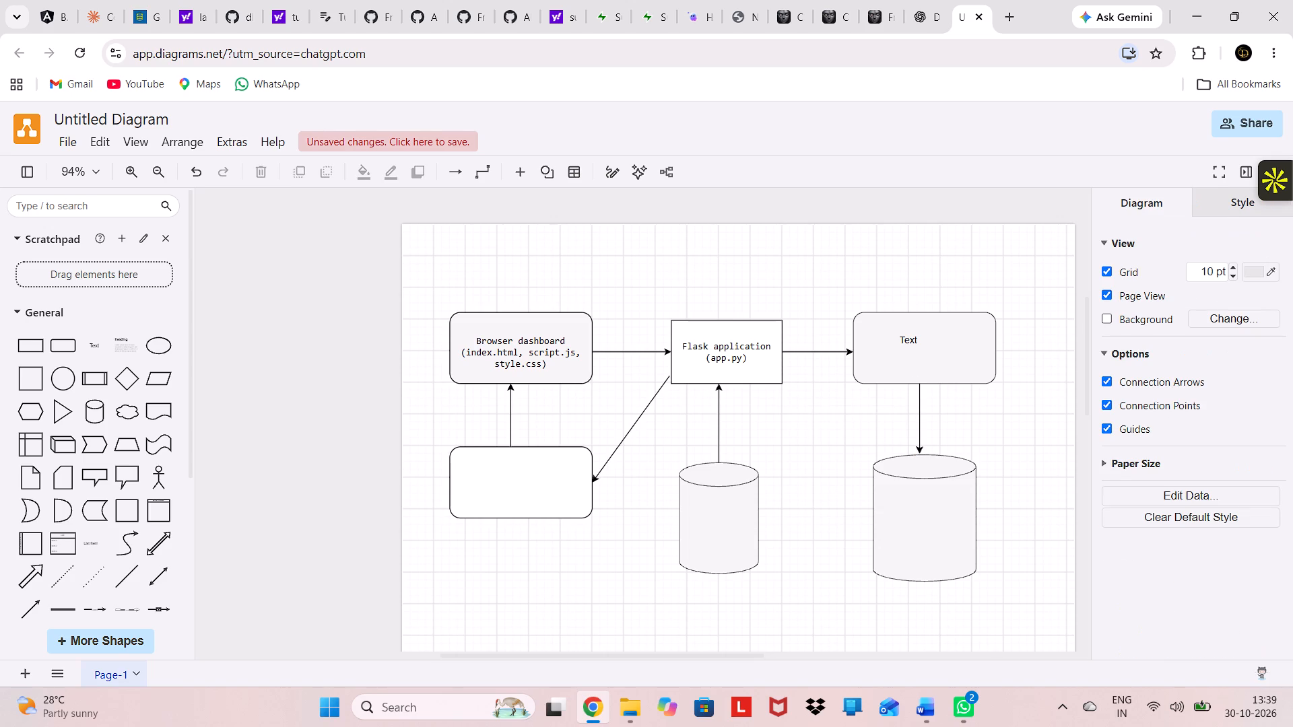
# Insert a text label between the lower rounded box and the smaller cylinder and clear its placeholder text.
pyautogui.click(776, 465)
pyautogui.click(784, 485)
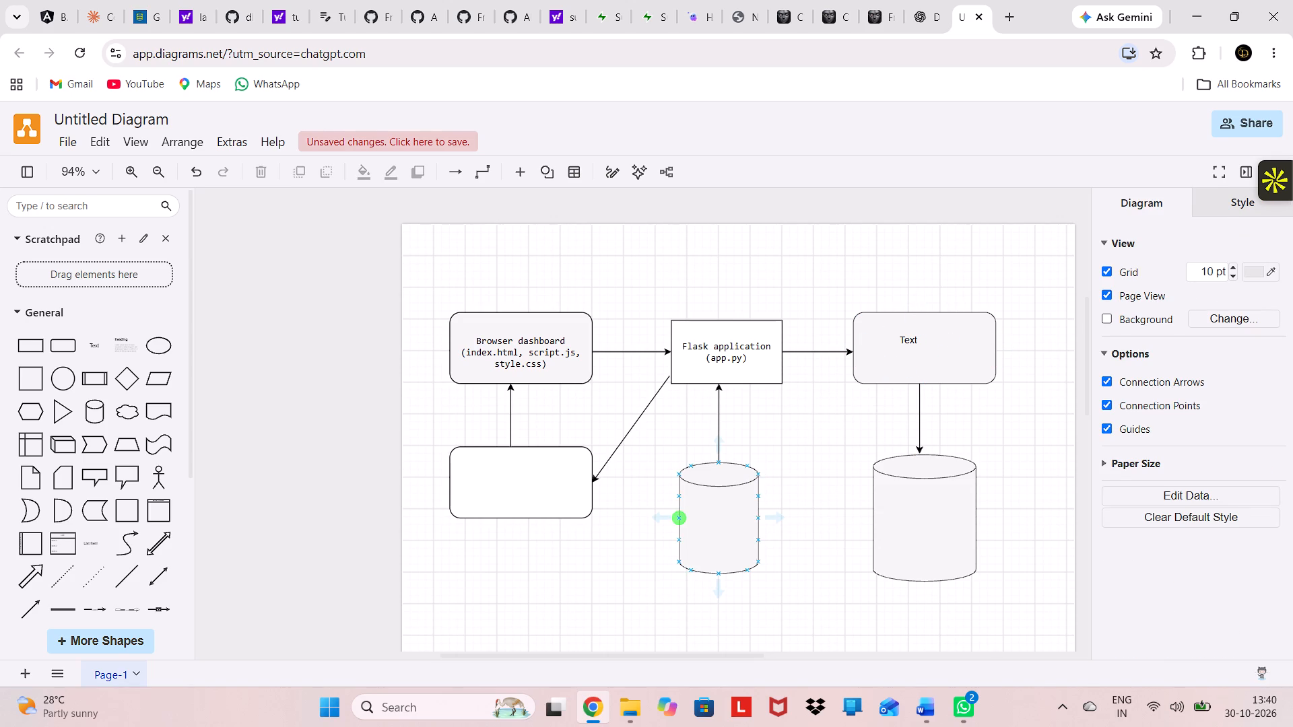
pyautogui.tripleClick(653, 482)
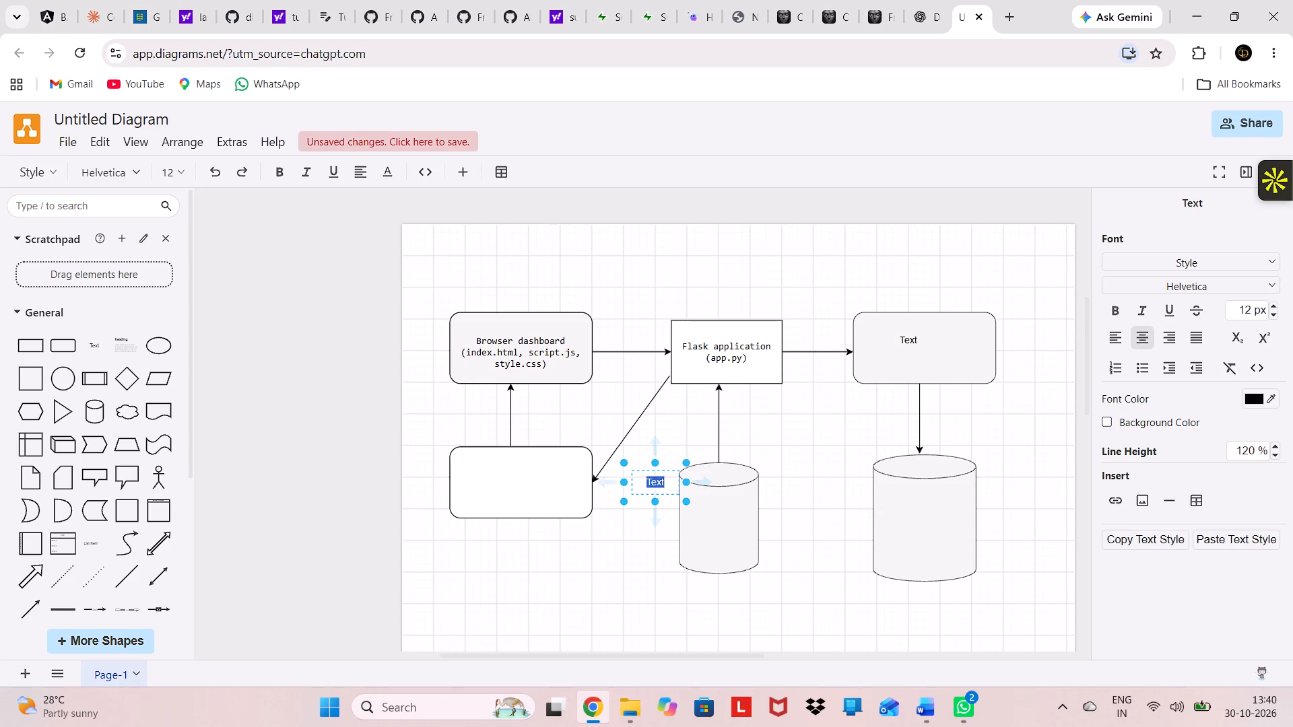
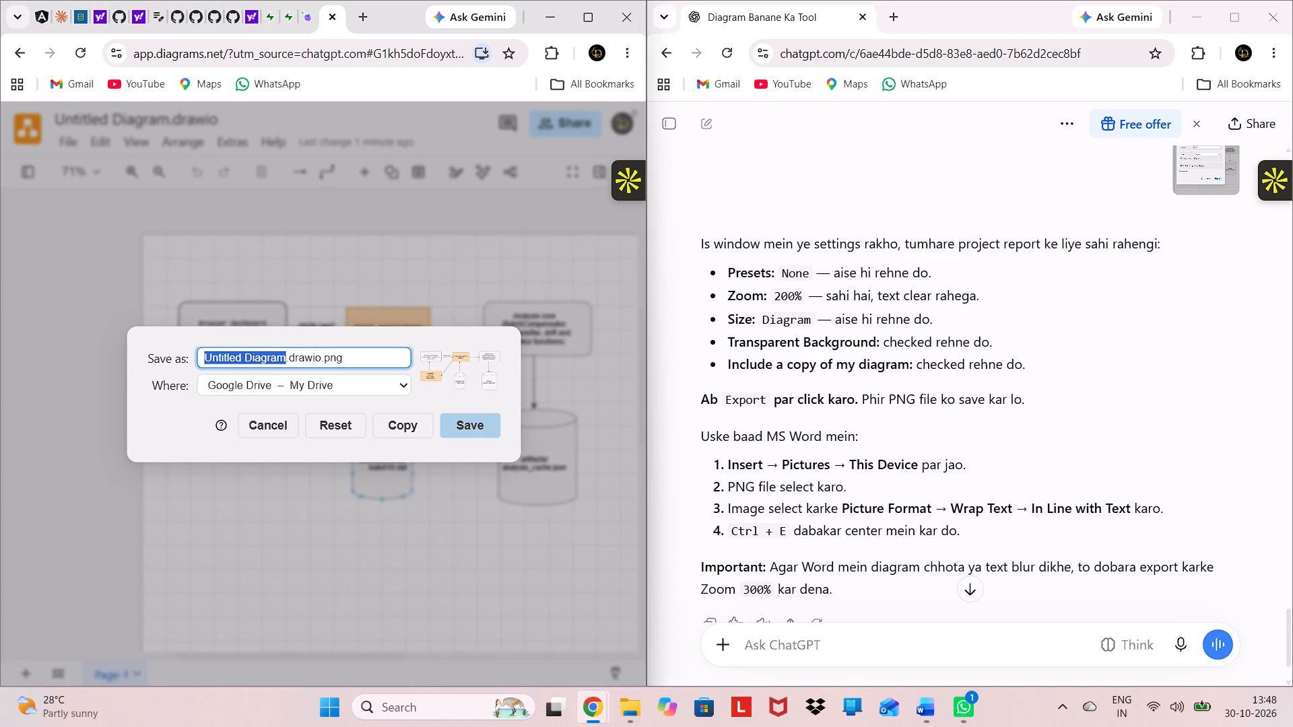
pyautogui.click(463, 419)
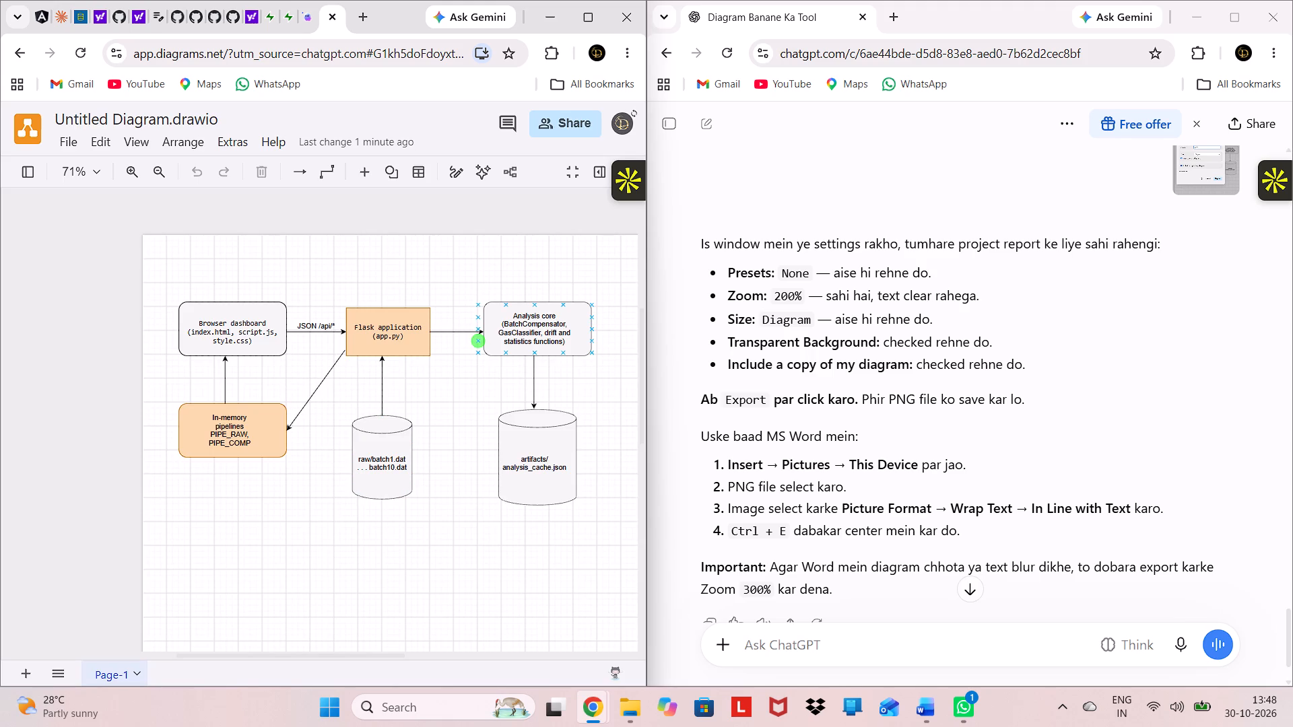
# Switch to File Explorer and check the Downloads folder for the exported PNG.
pyautogui.click(628, 724)
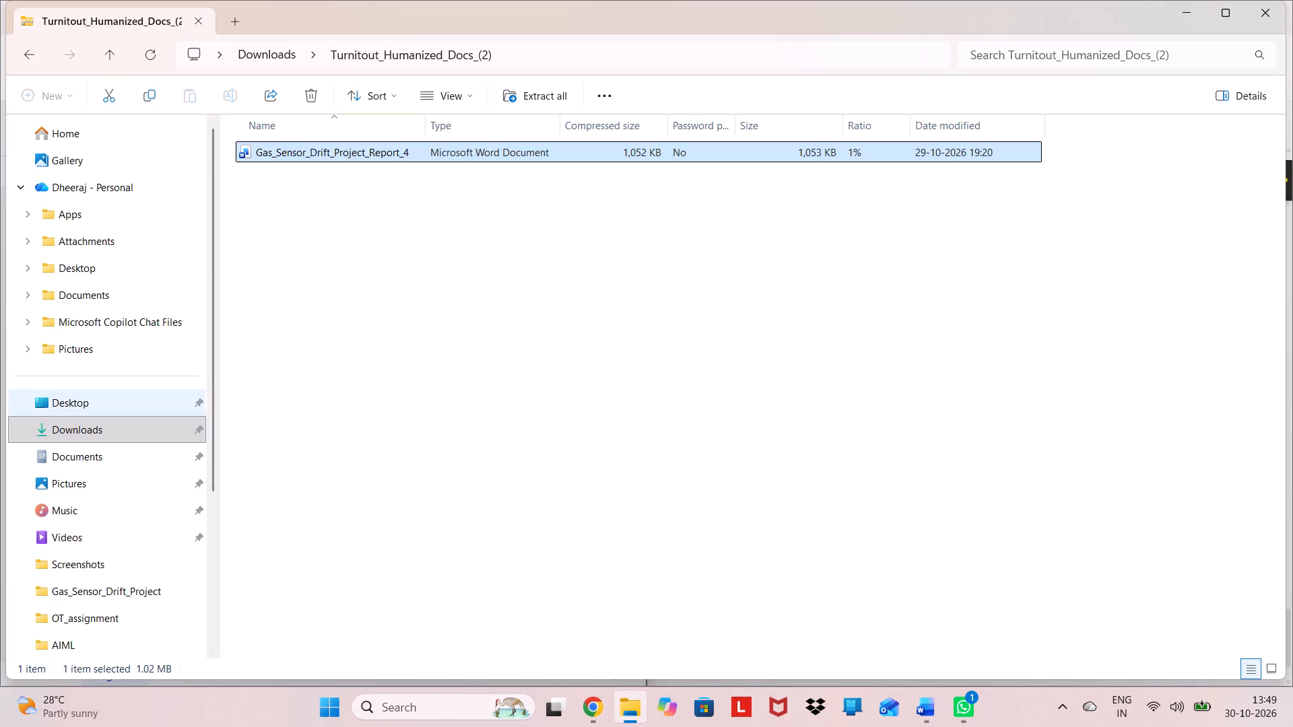
pyautogui.tripleClick(135, 428)
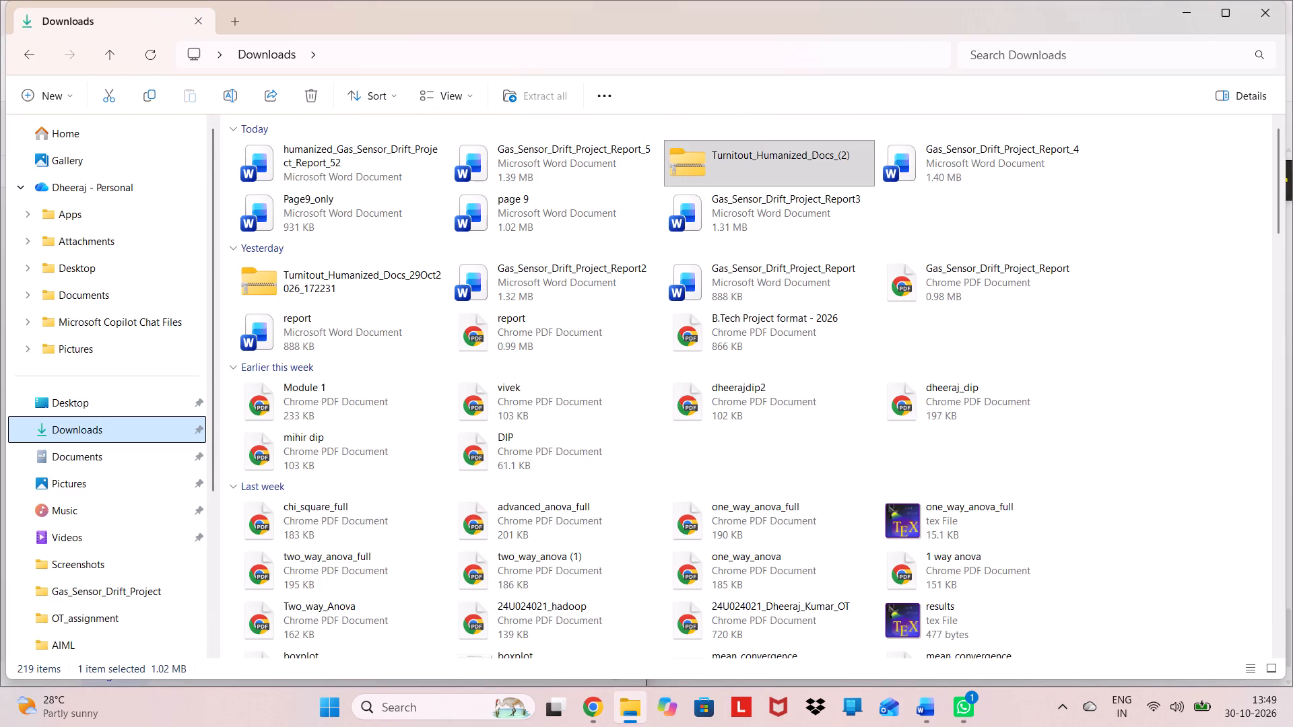
# Switch from File Explorer back to the draw.io diagram and bring up its file commands.
pyautogui.click(1185, 20)
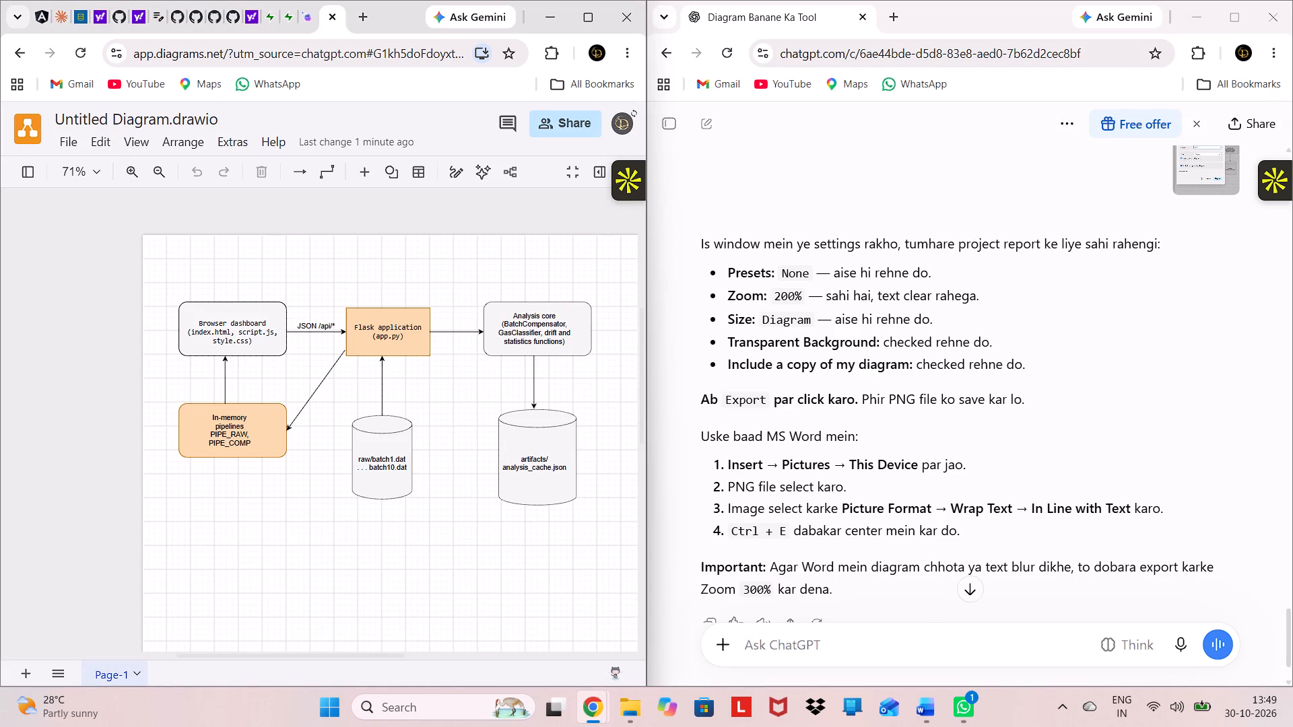
pyautogui.click(73, 139)
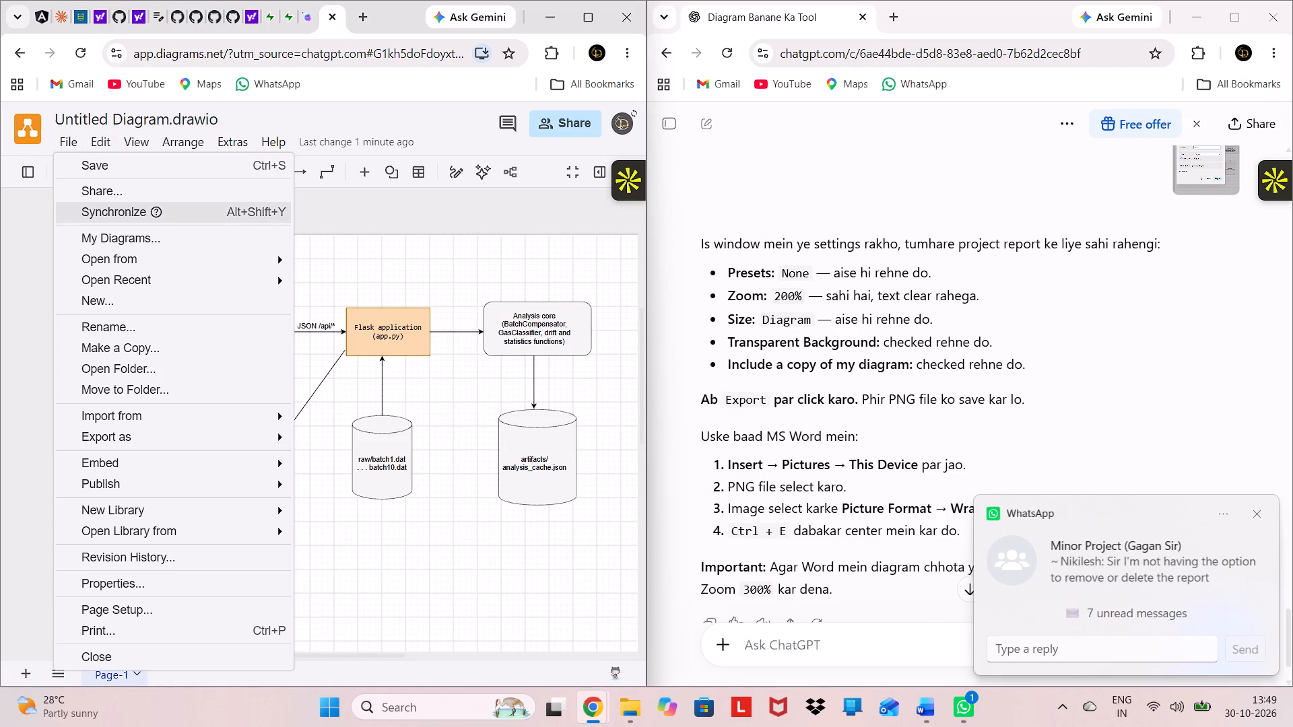
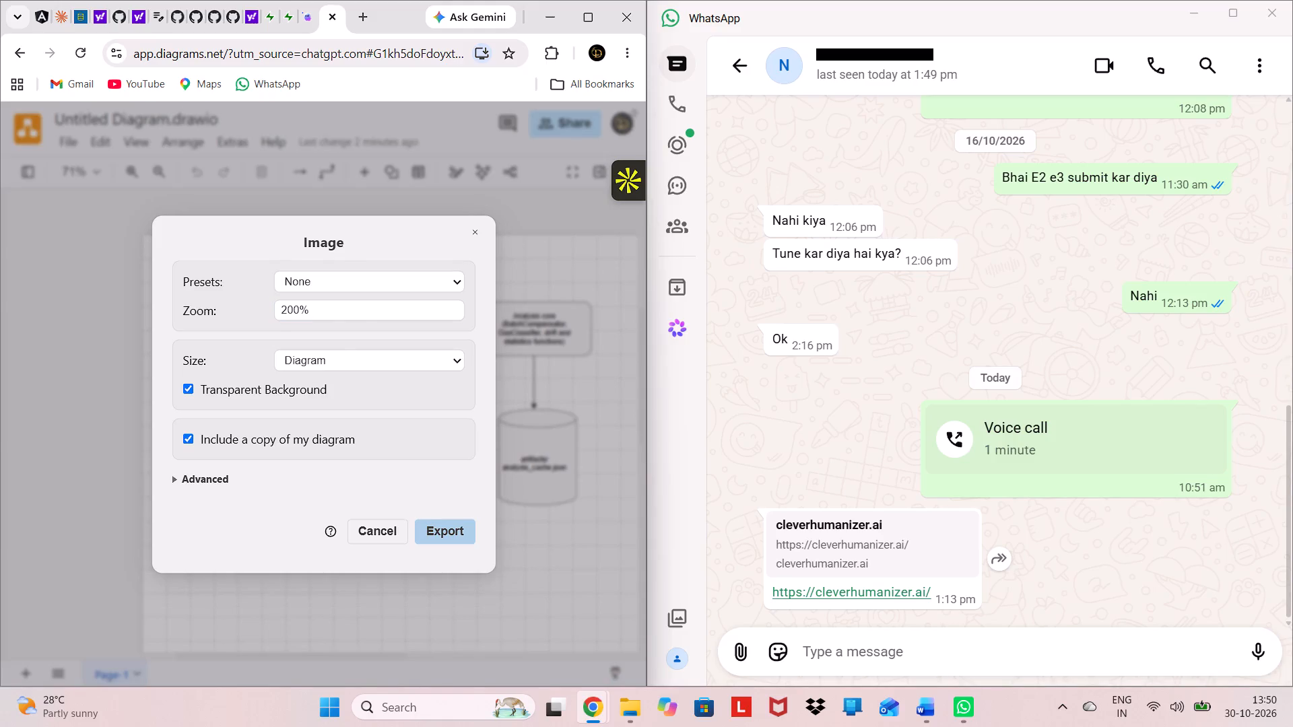
pyautogui.click(445, 532)
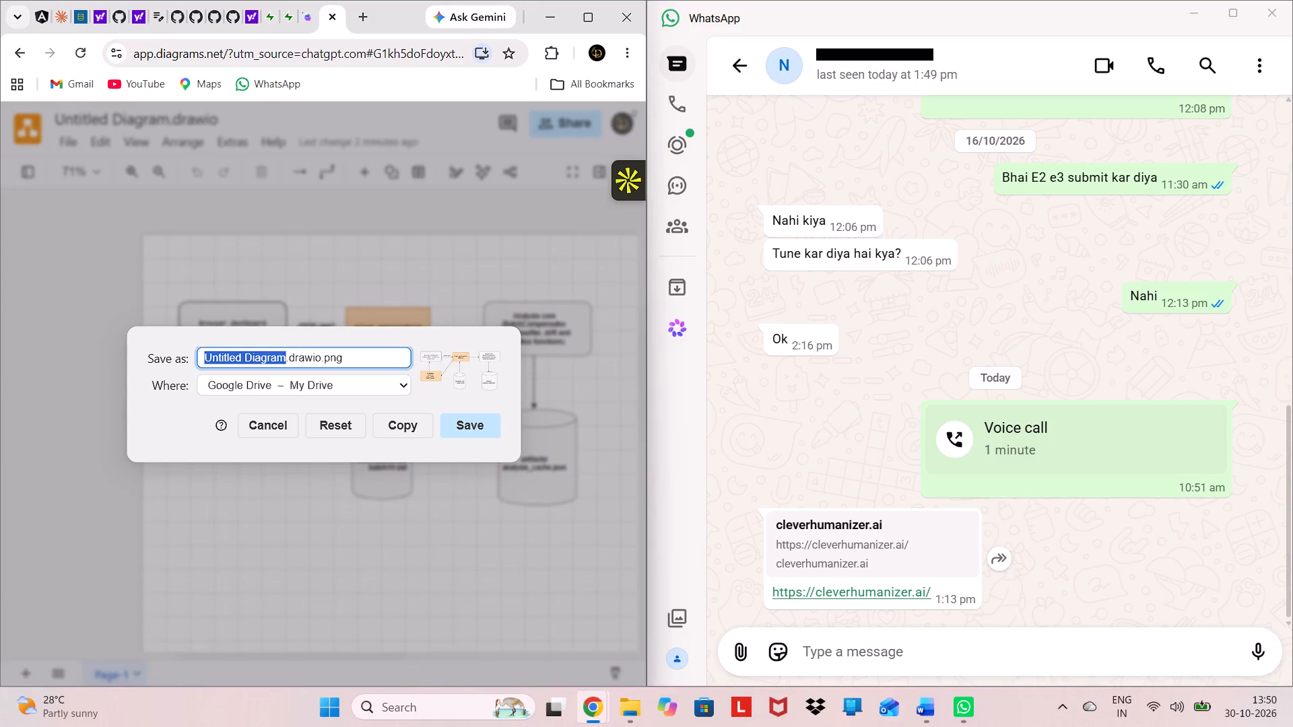
# Name the export file 1.drawio.png.
pyautogui.click(285, 357)
pyautogui.press('BackSpace')
pyautogui.press('BackSpace')
pyautogui.press('BackSpace')
pyautogui.press('BackSpace')
pyautogui.press('BackSpace')
pyautogui.press('BackSpace')
pyautogui.press('BackSpace')
pyautogui.press('BackSpace')
pyautogui.press('BackSpace')
pyautogui.press('BackSpace')
pyautogui.press('BackSpace')
pyautogui.press('BackSpace')
pyautogui.press('BackSpace')
pyautogui.press('BackSpace')
pyautogui.press('BackSpace')
pyautogui.press('BackSpace')
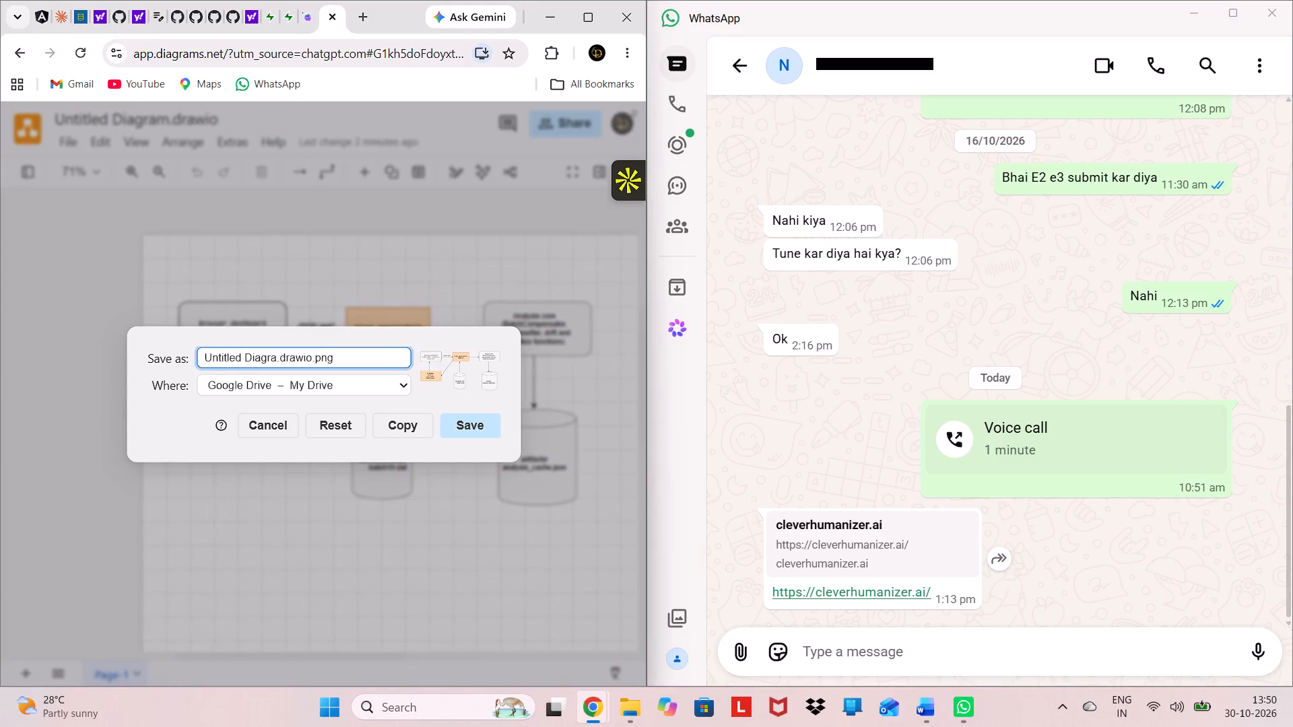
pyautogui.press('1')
# Set the save destination to Download and save the PNG in the Downloads folder.
pyautogui.click(321, 386)
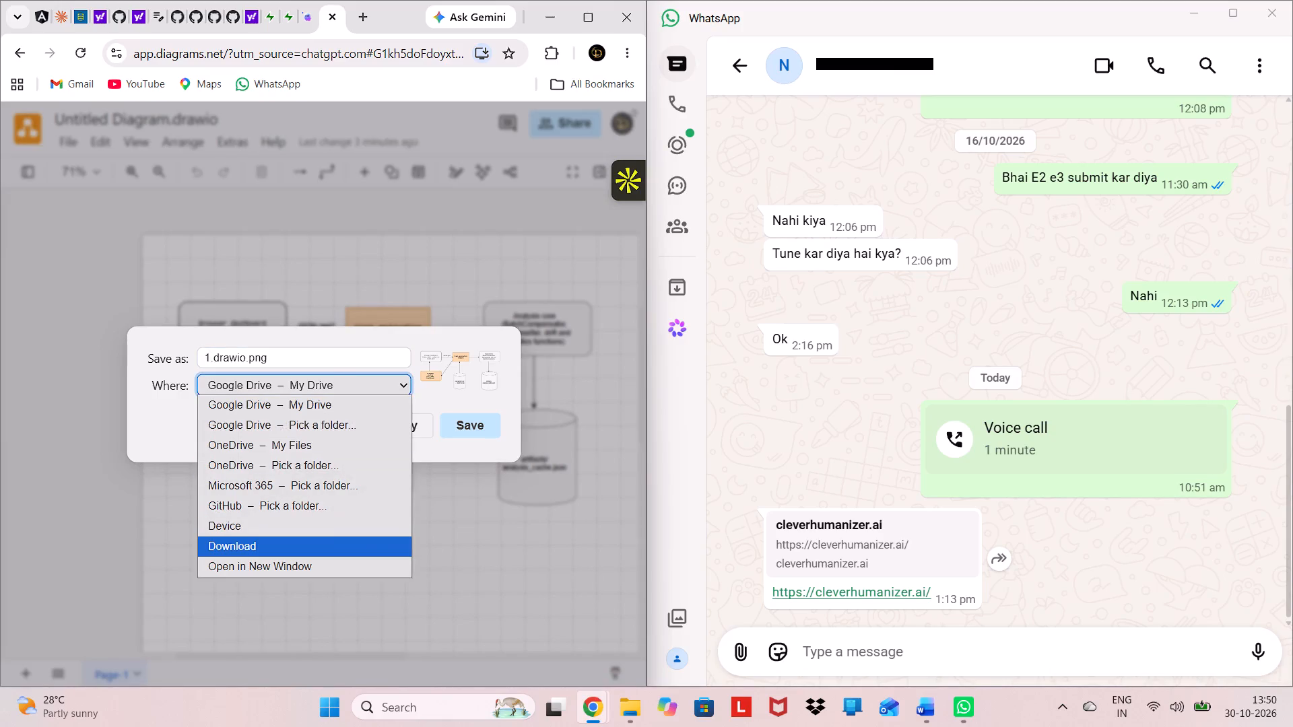
pyautogui.click(269, 528)
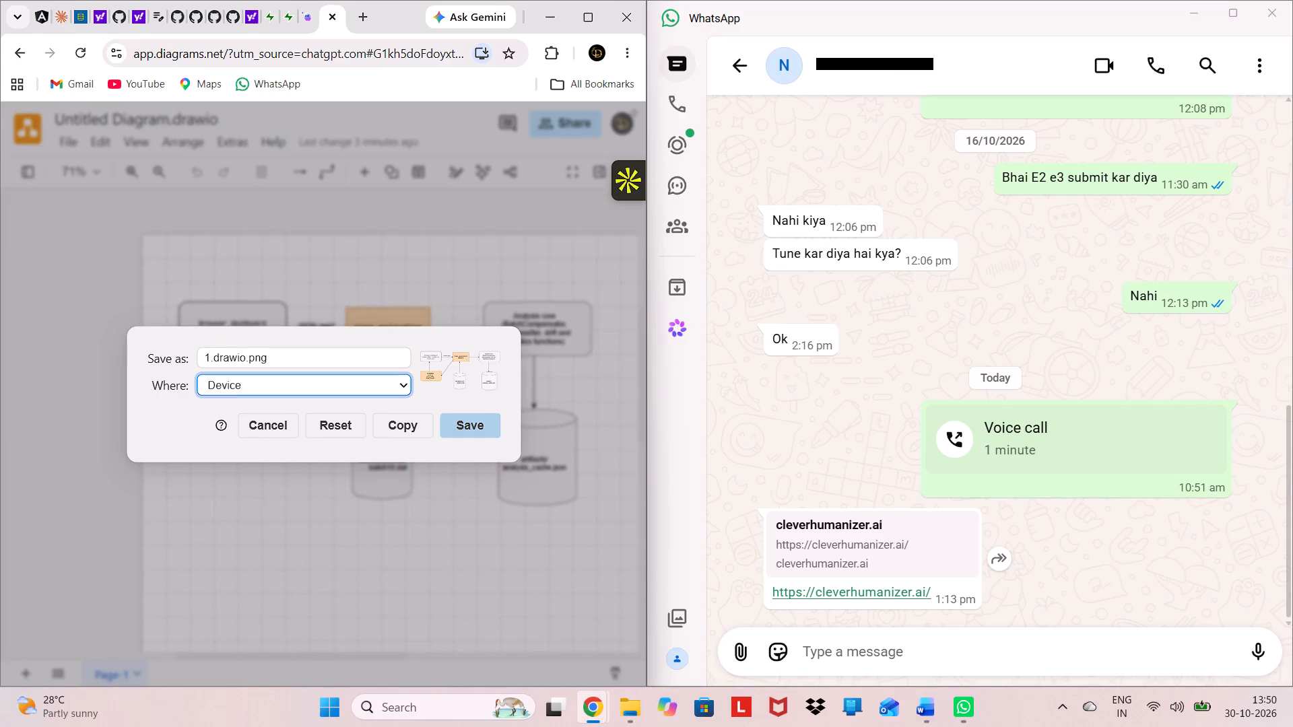
pyautogui.click(409, 387)
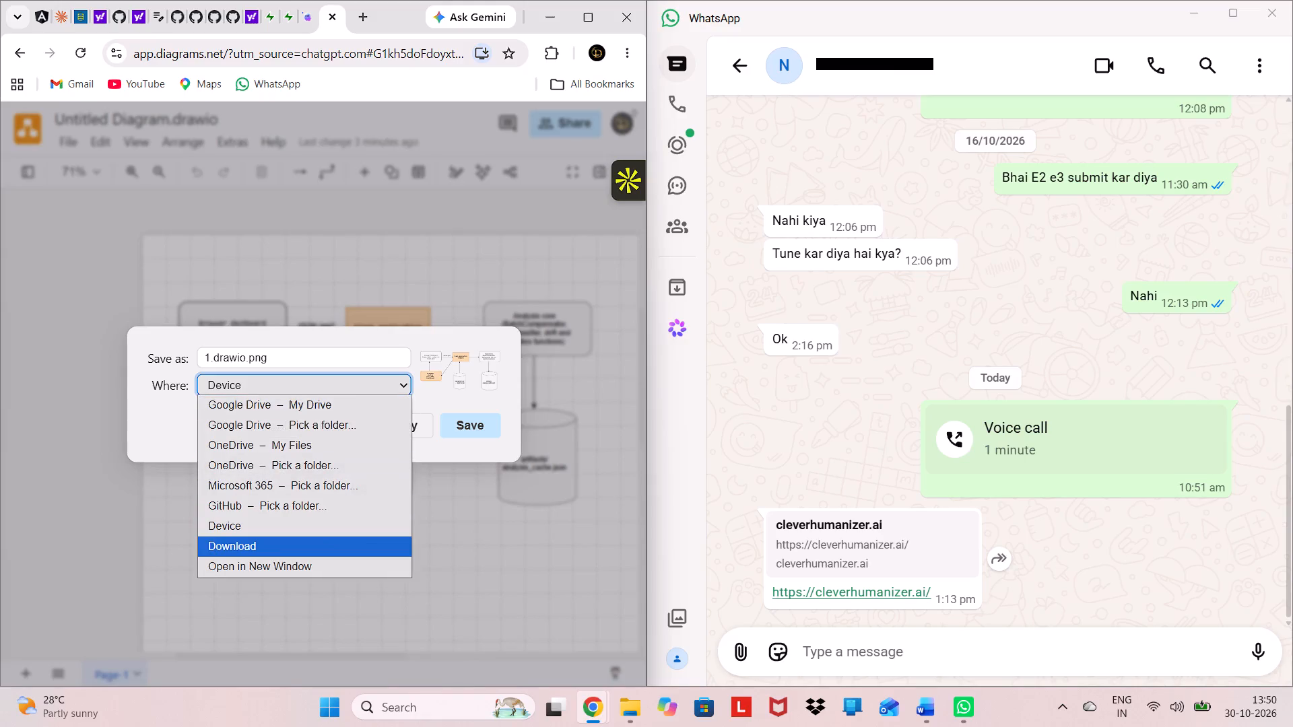
pyautogui.click(293, 545)
pyautogui.click(473, 426)
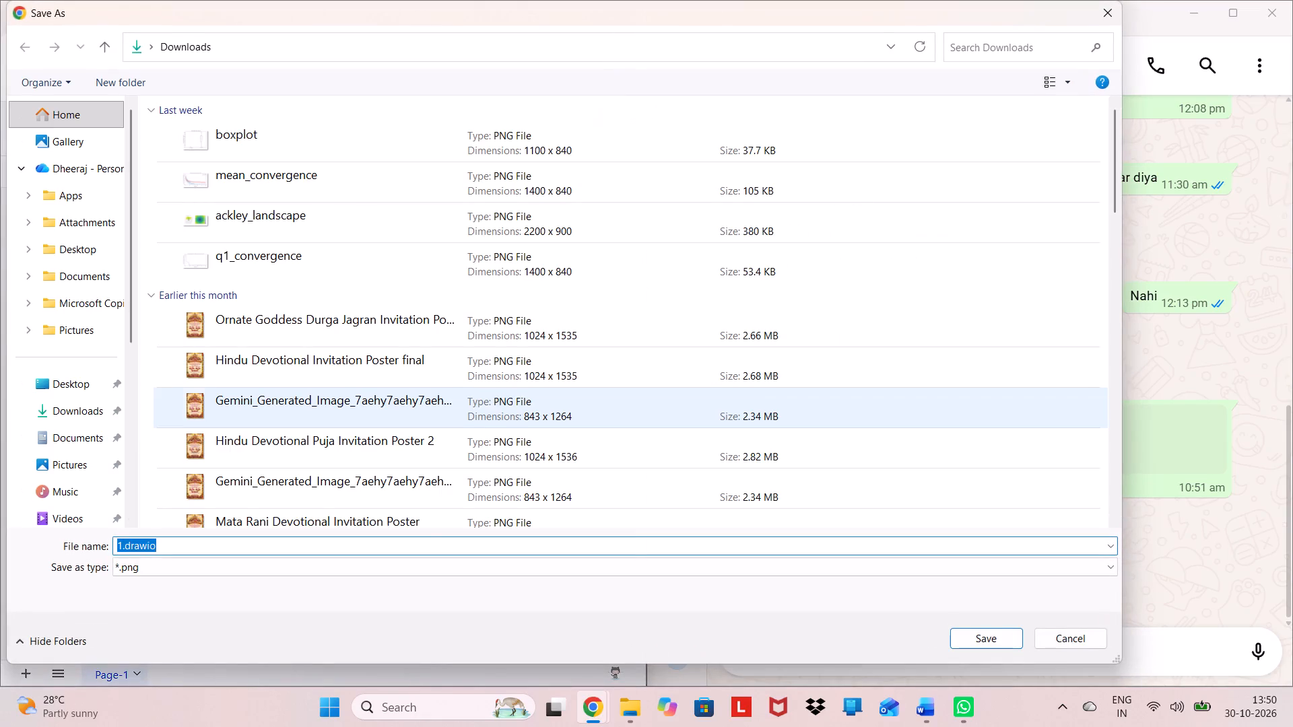
pyautogui.doubleClick(88, 414)
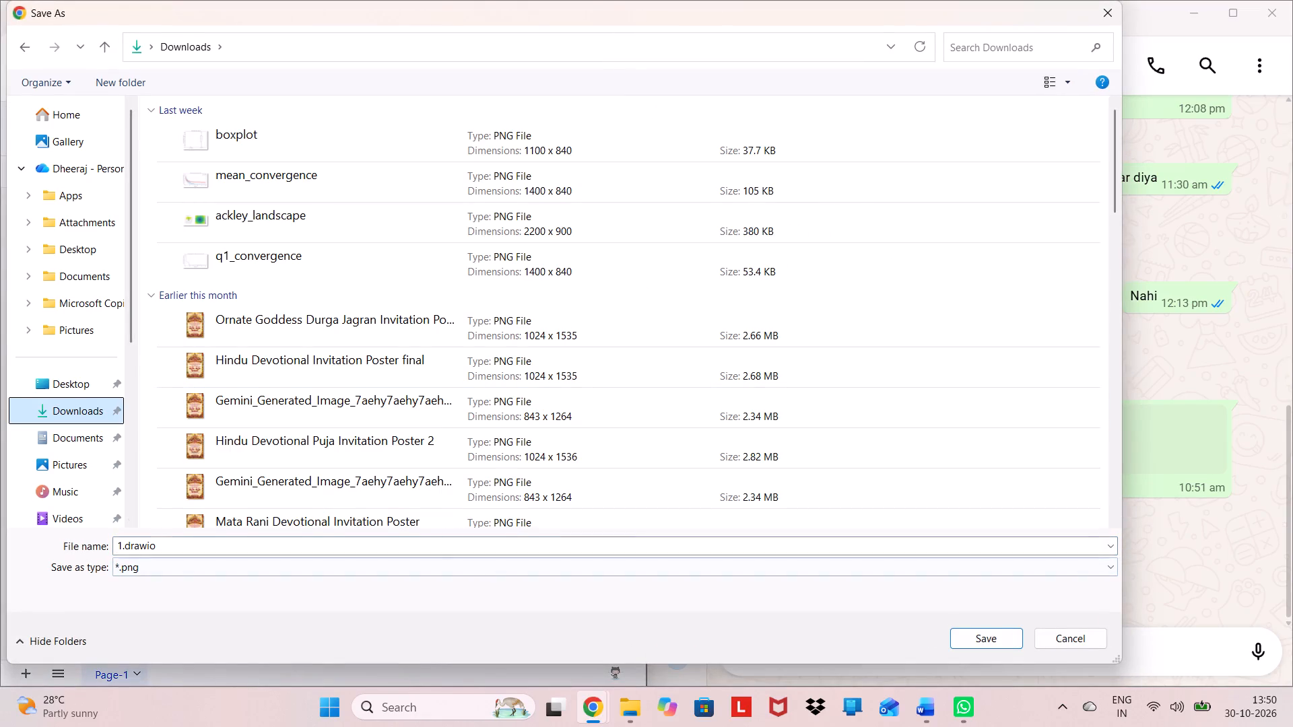
pyautogui.click(956, 639)
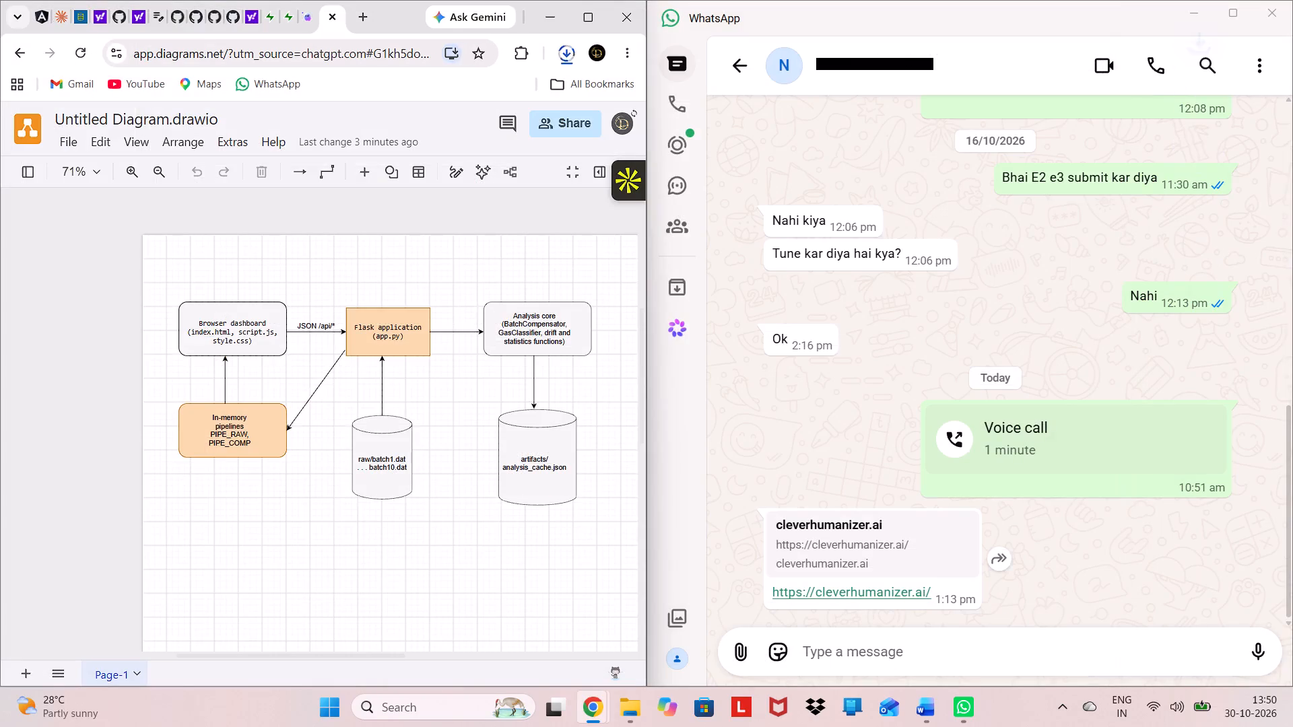